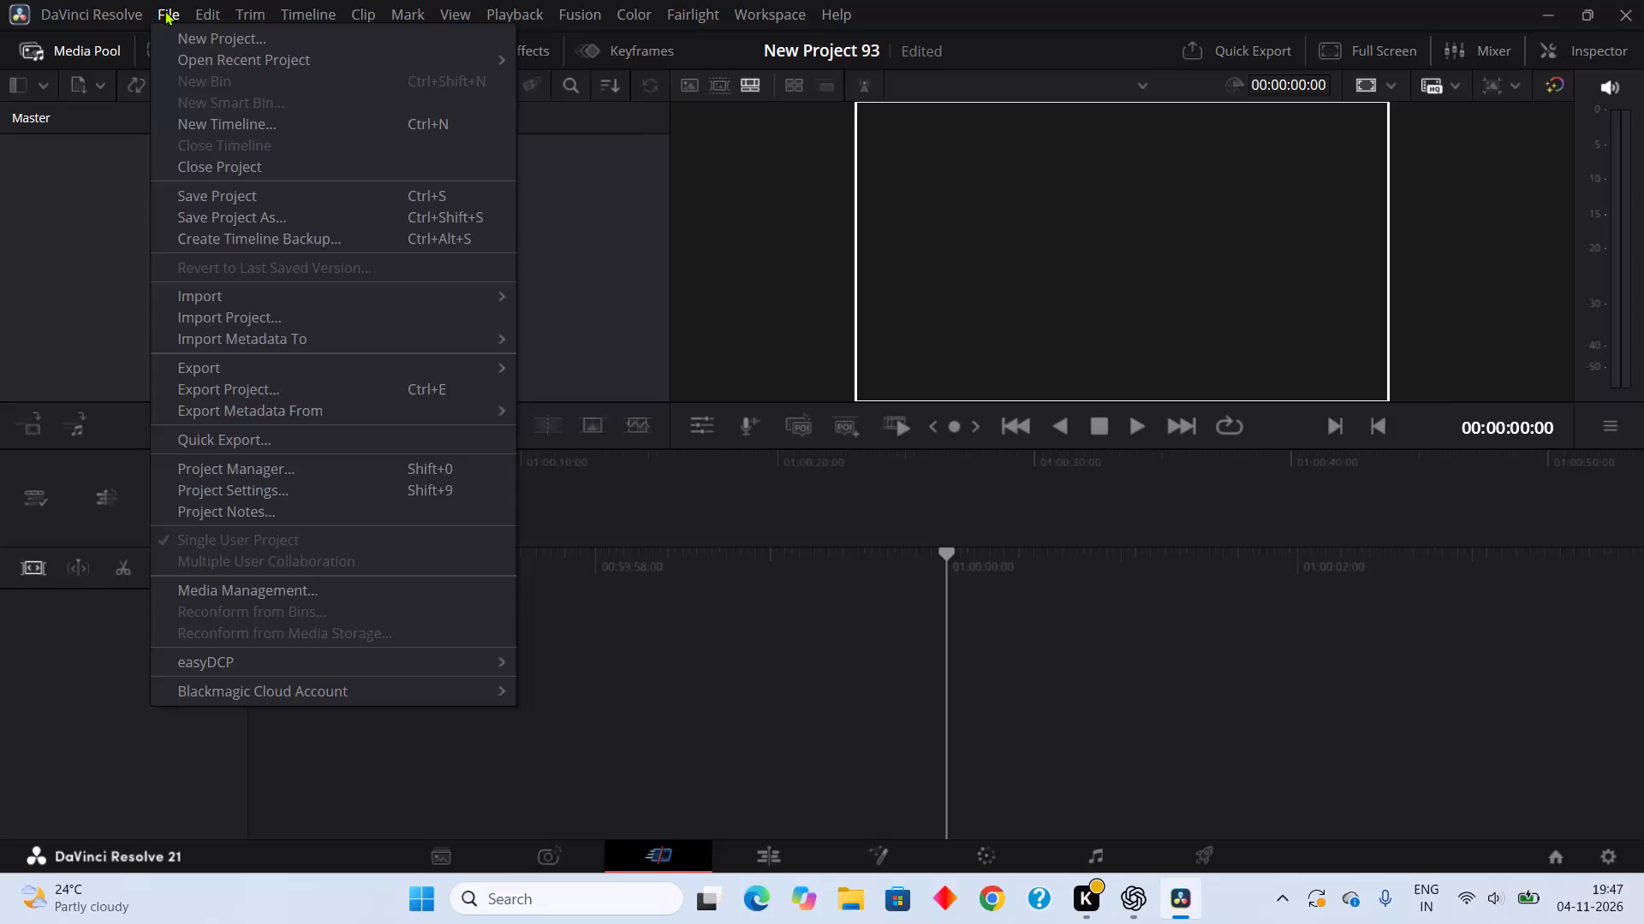
double_click(249, 299)
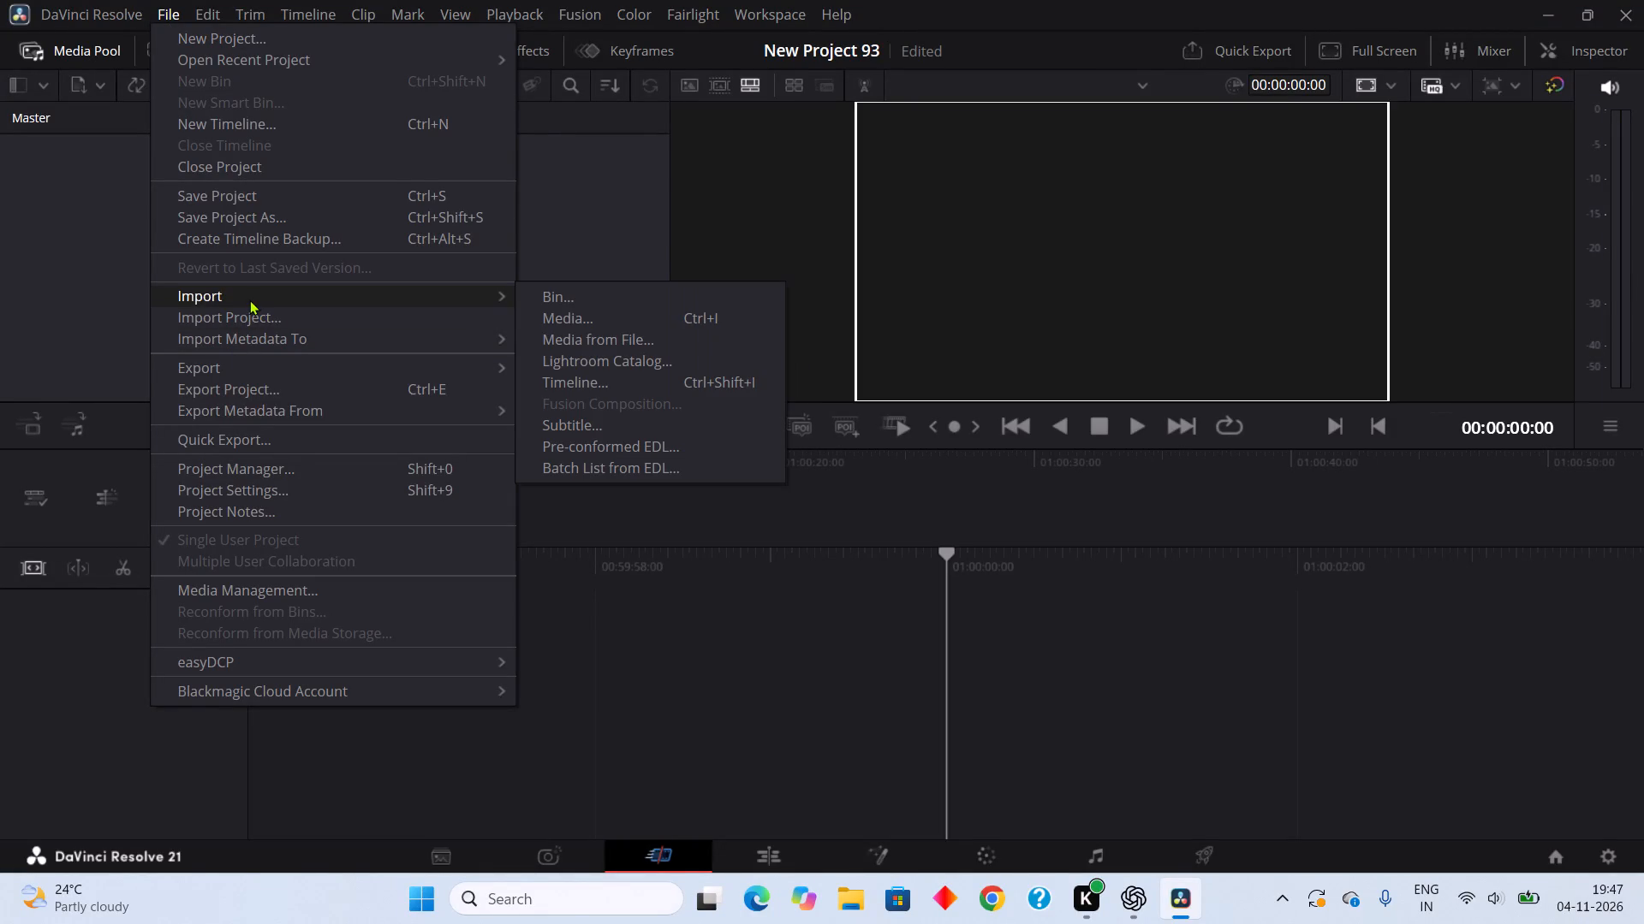
double_click(616, 308)
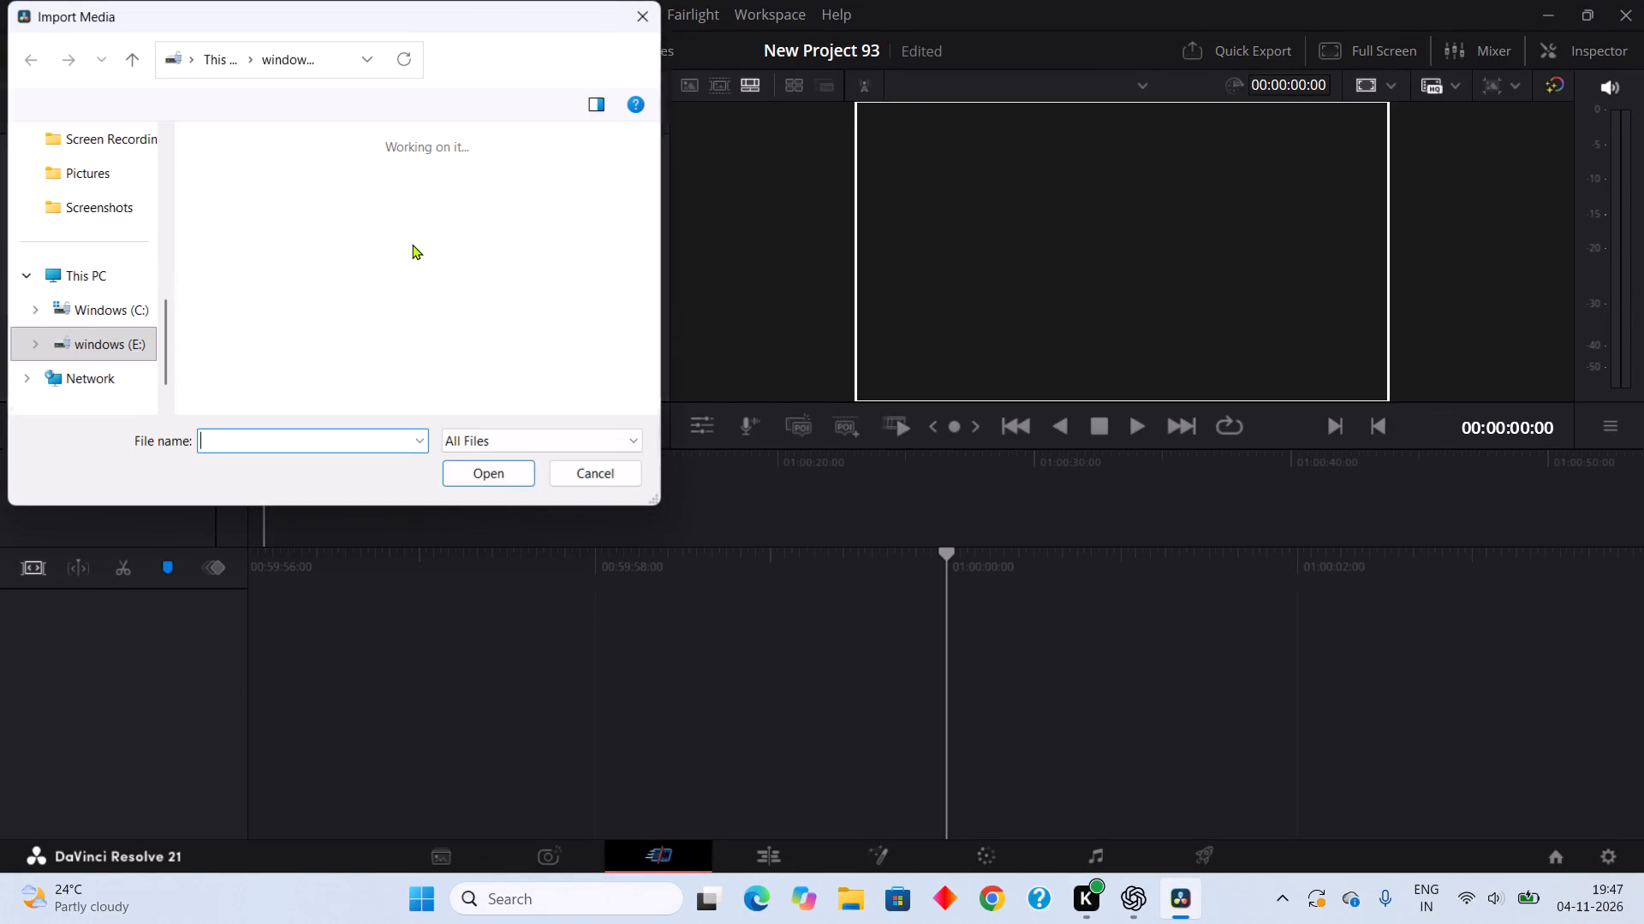
double_click(464, 358)
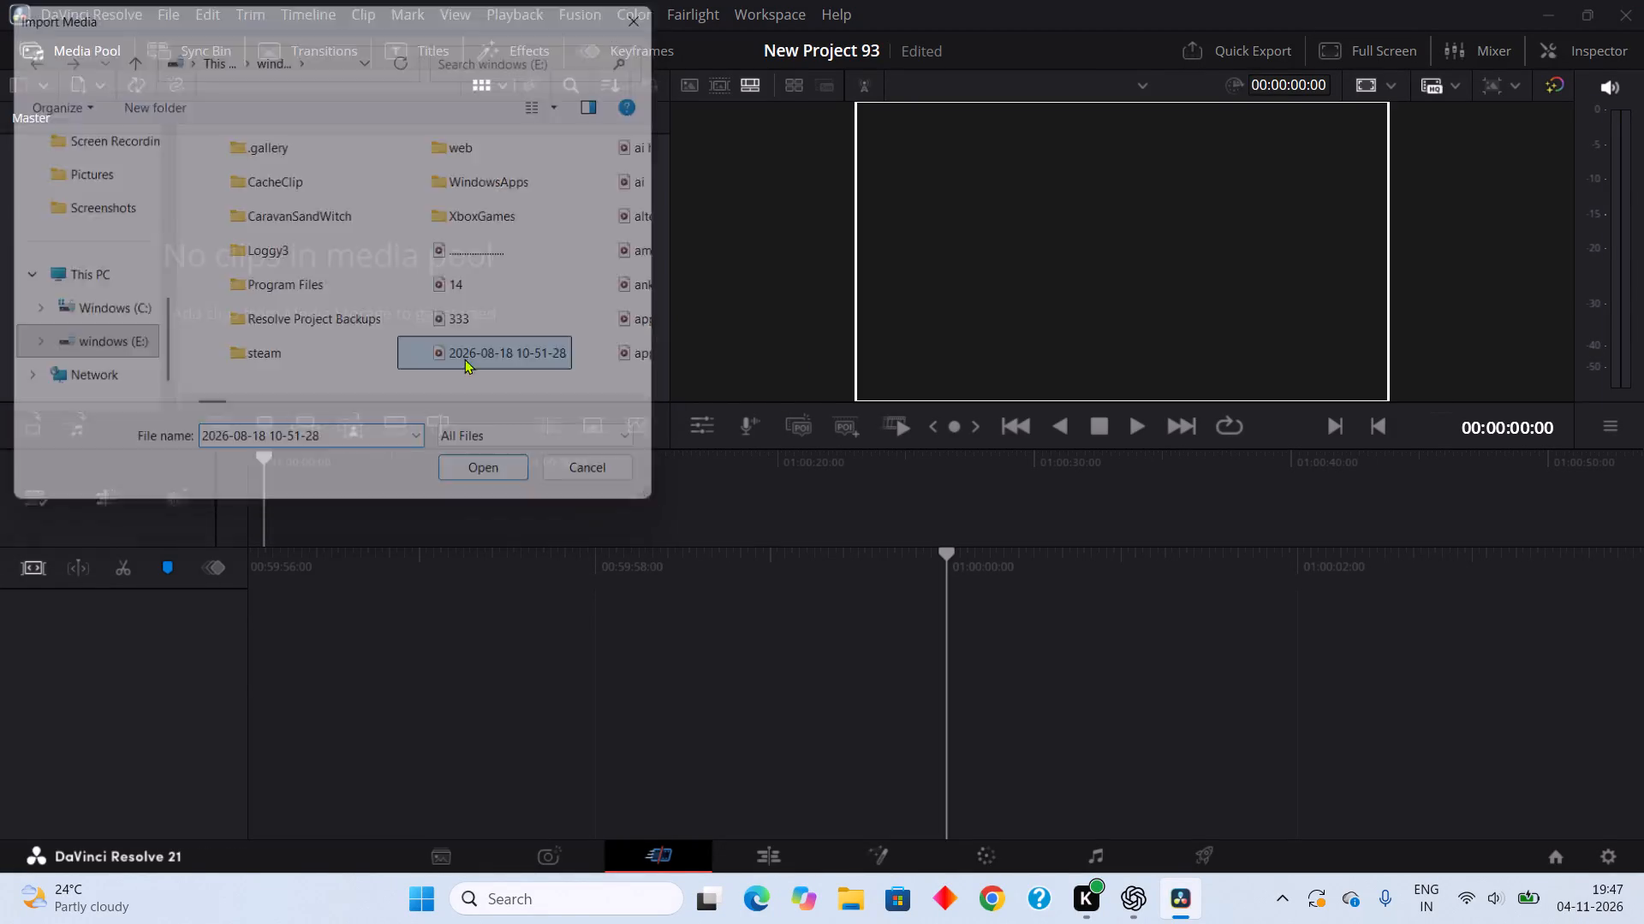
click(825, 546)
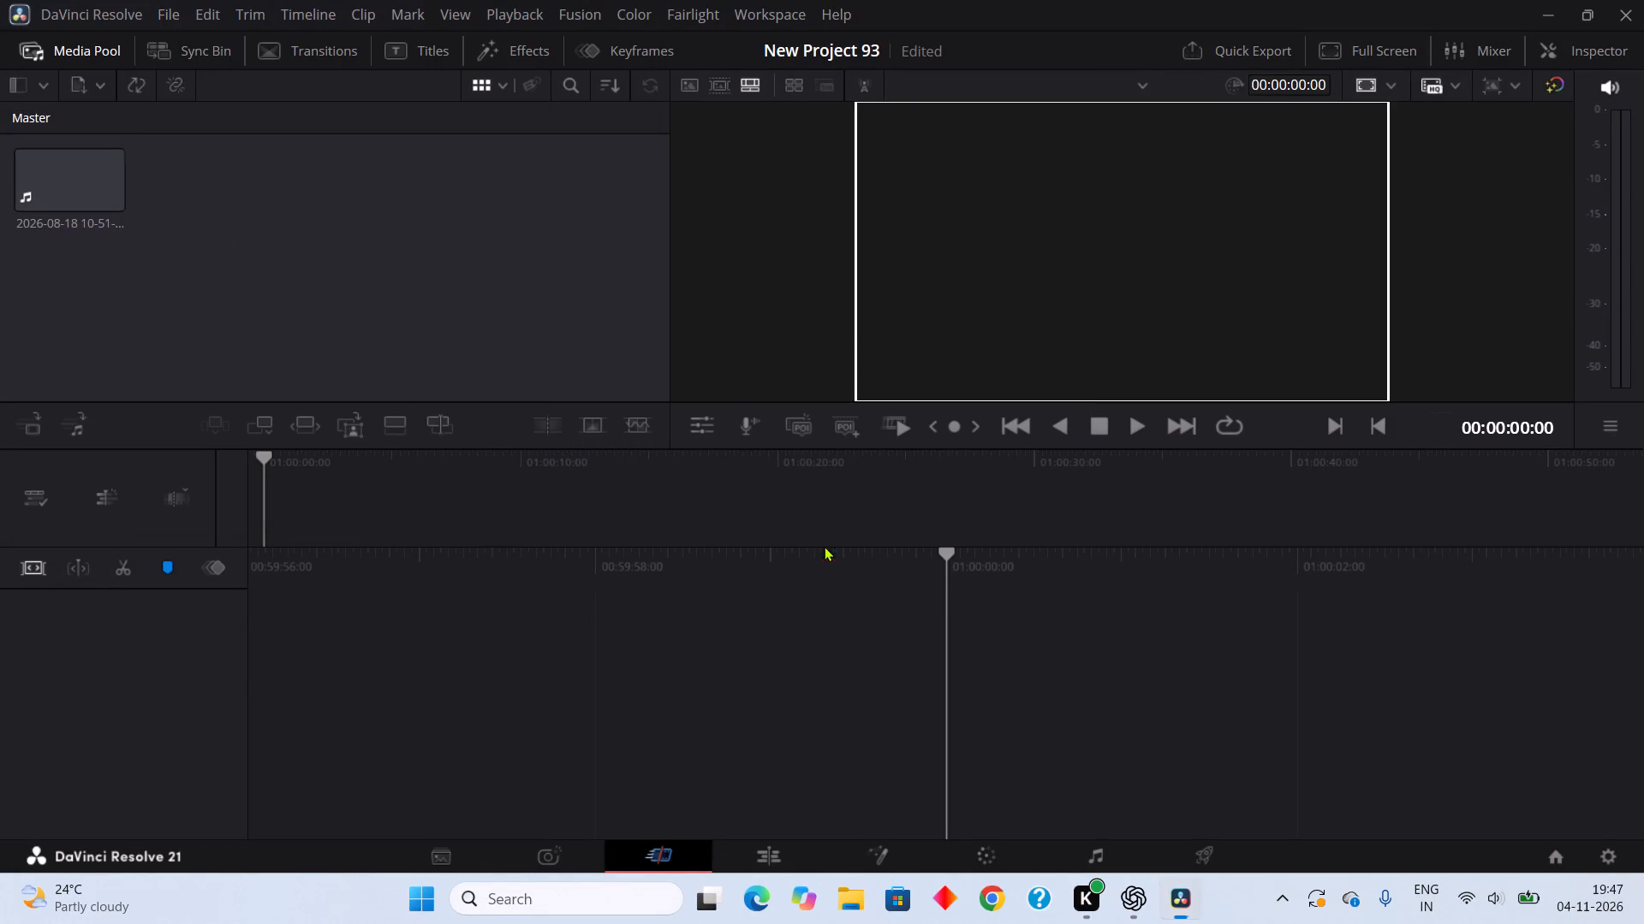
Import the audio file q from the windows (E:) drive into the media pool.
click(165, 11)
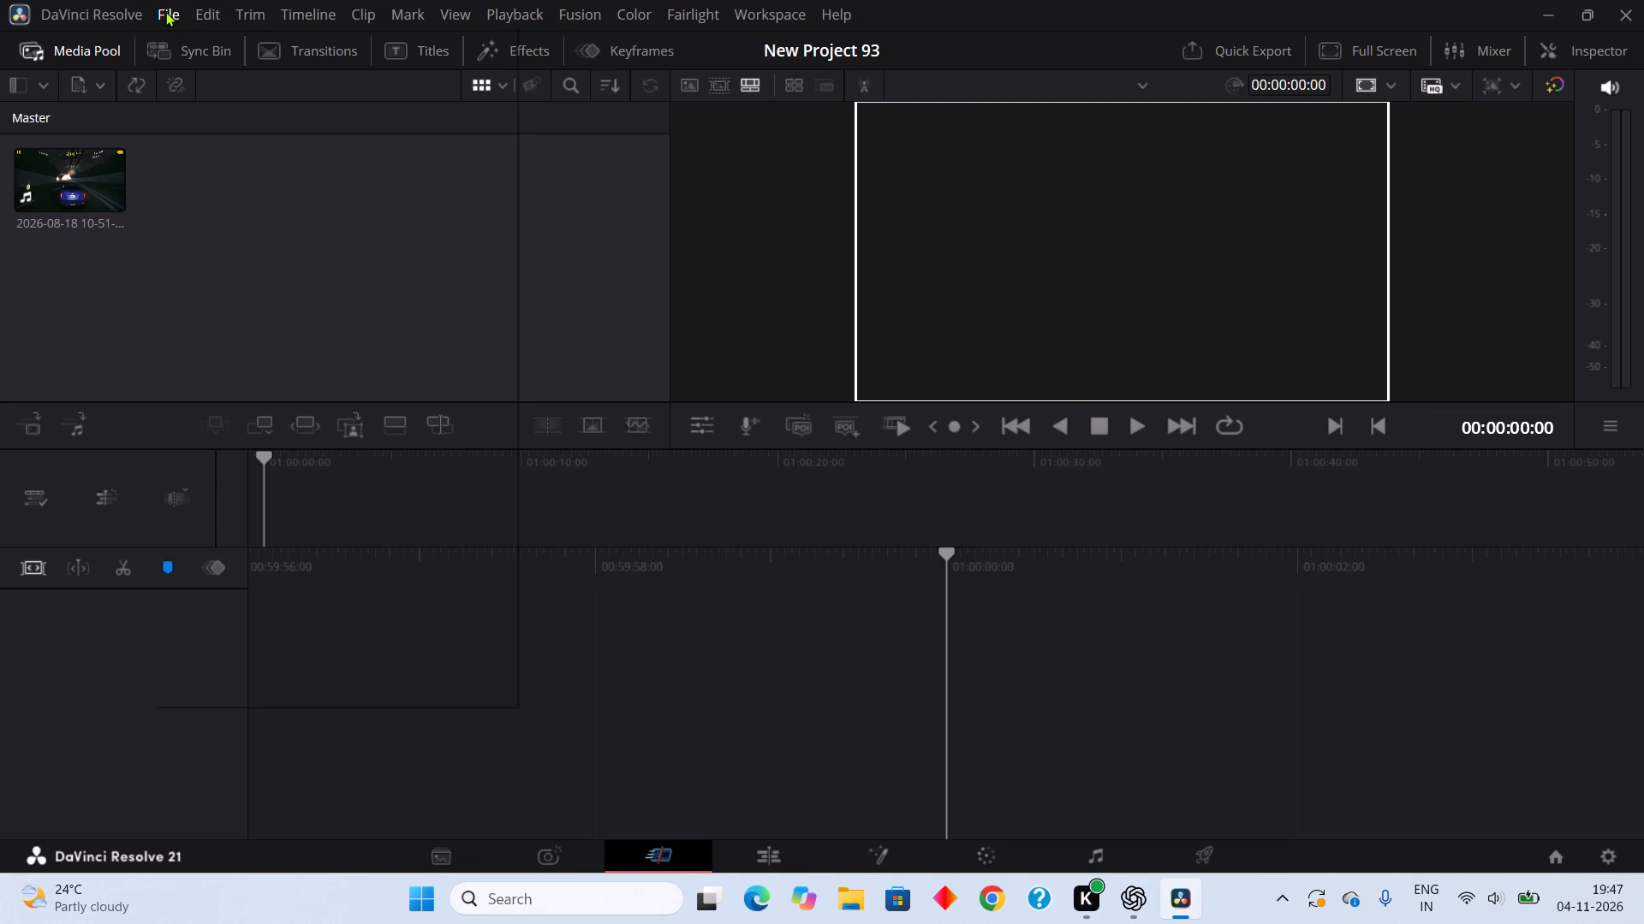
click(209, 299)
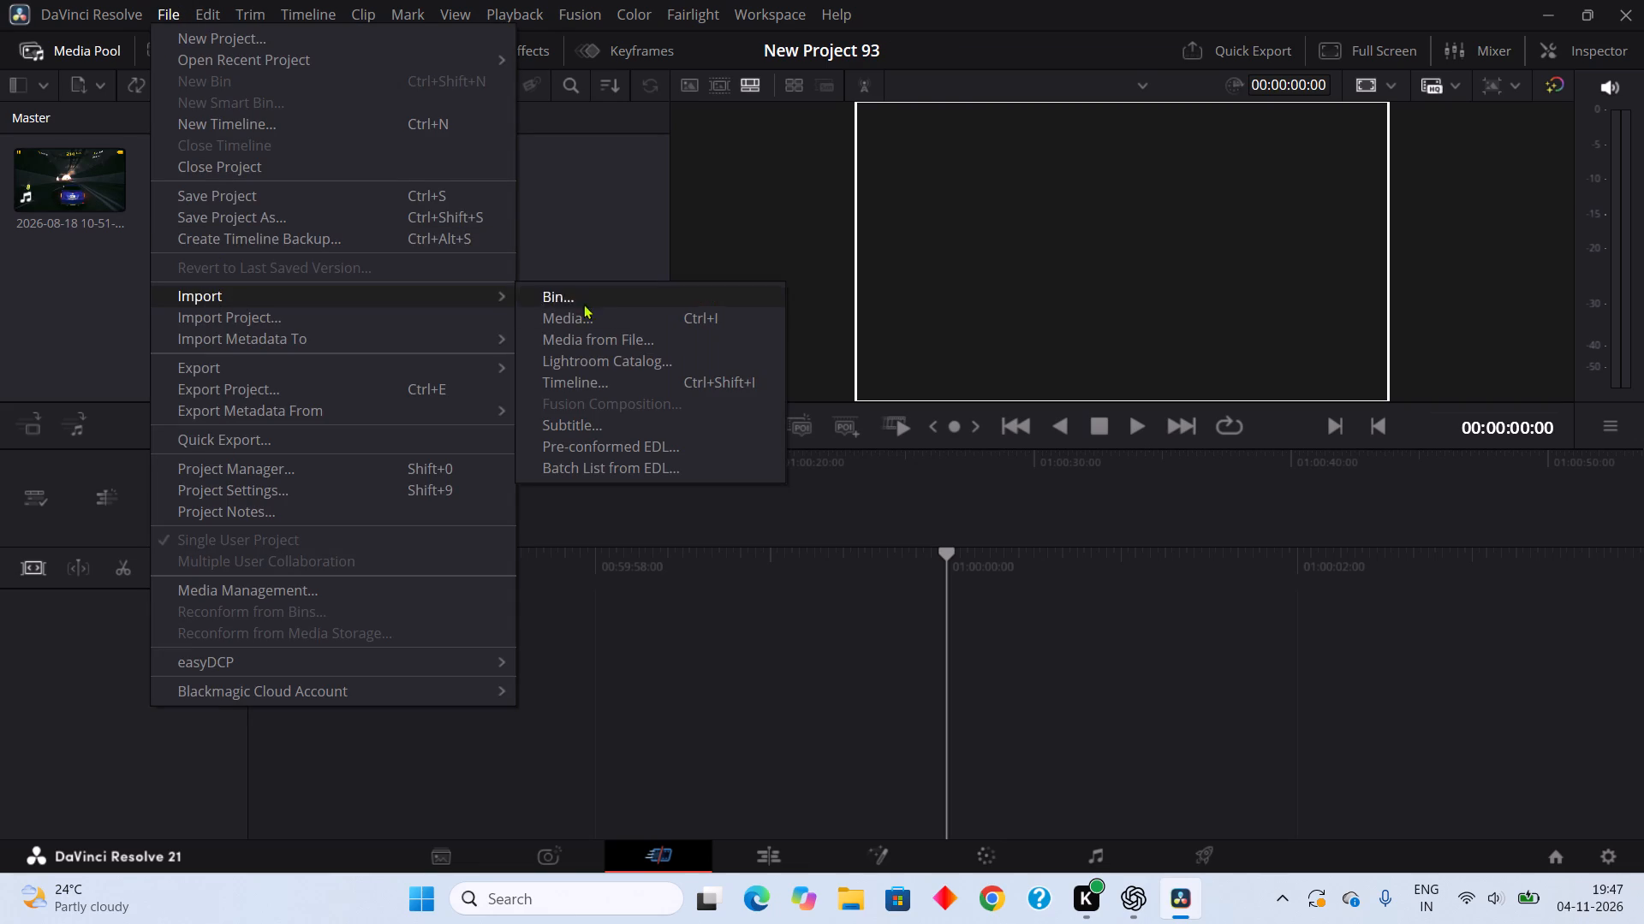
double_click(662, 328)
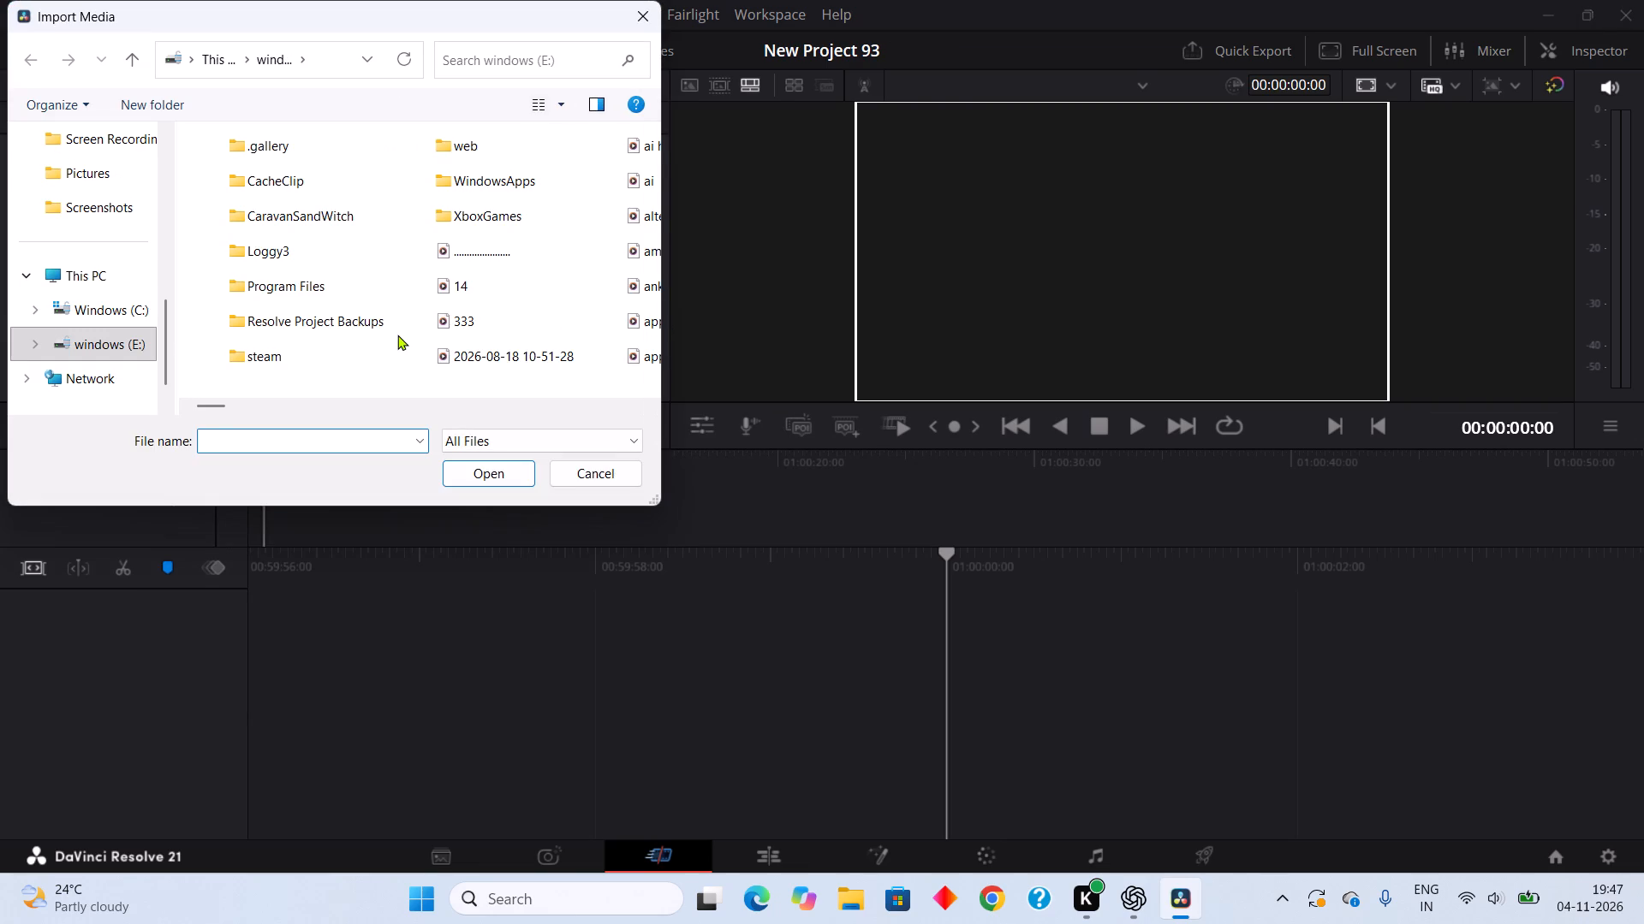
scroll(442, 329, down, 1)
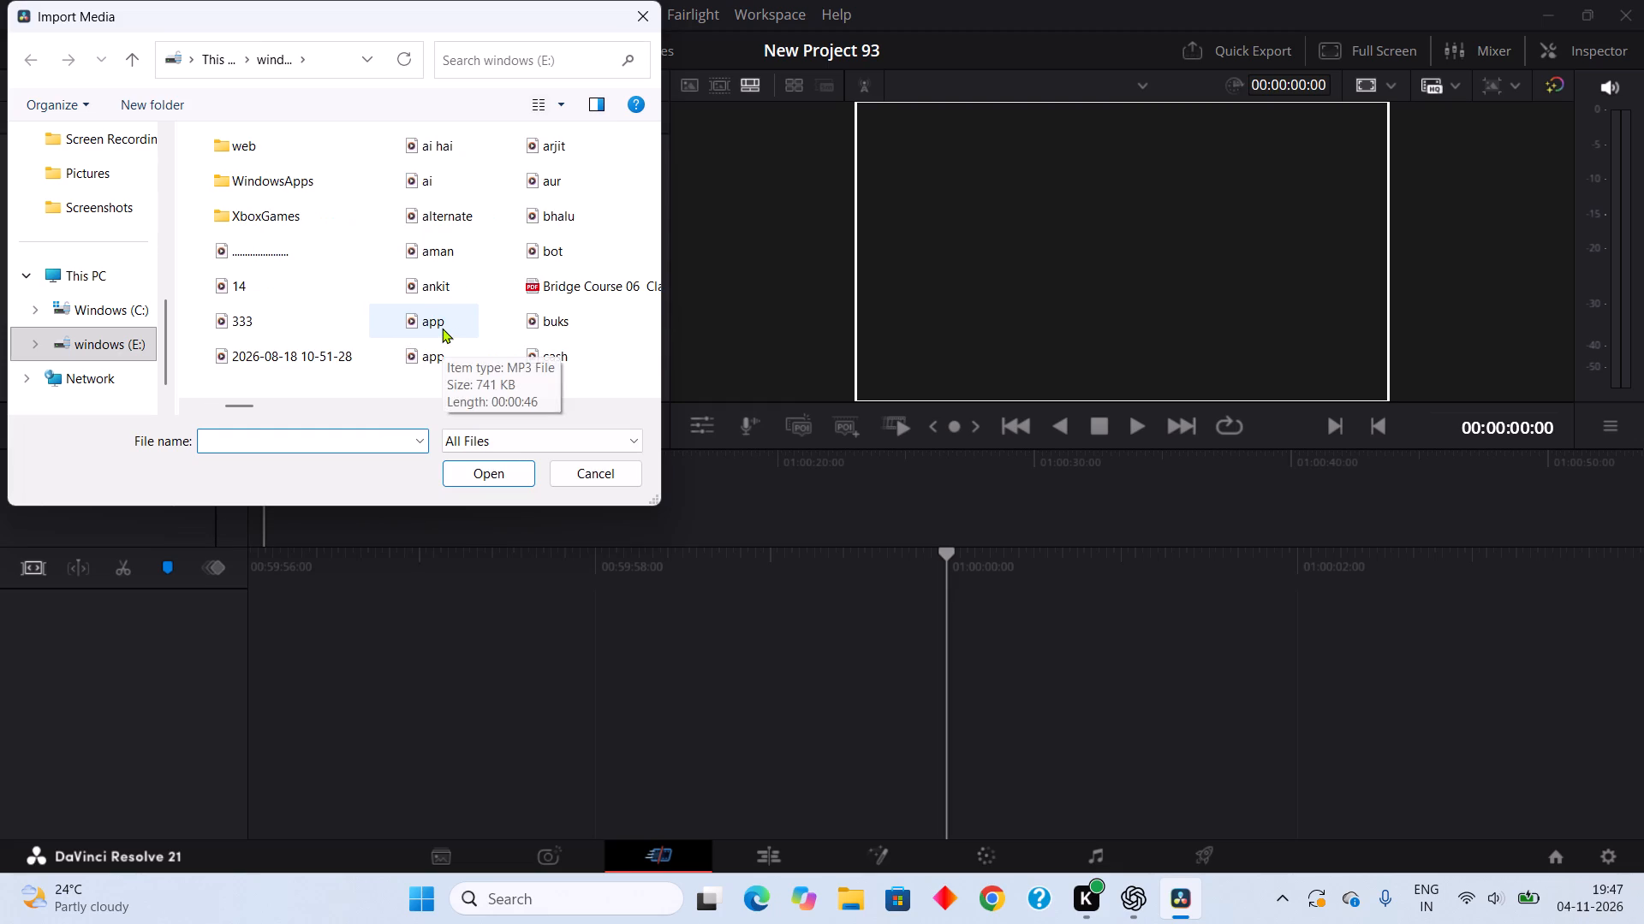
scroll(442, 328, down, 1)
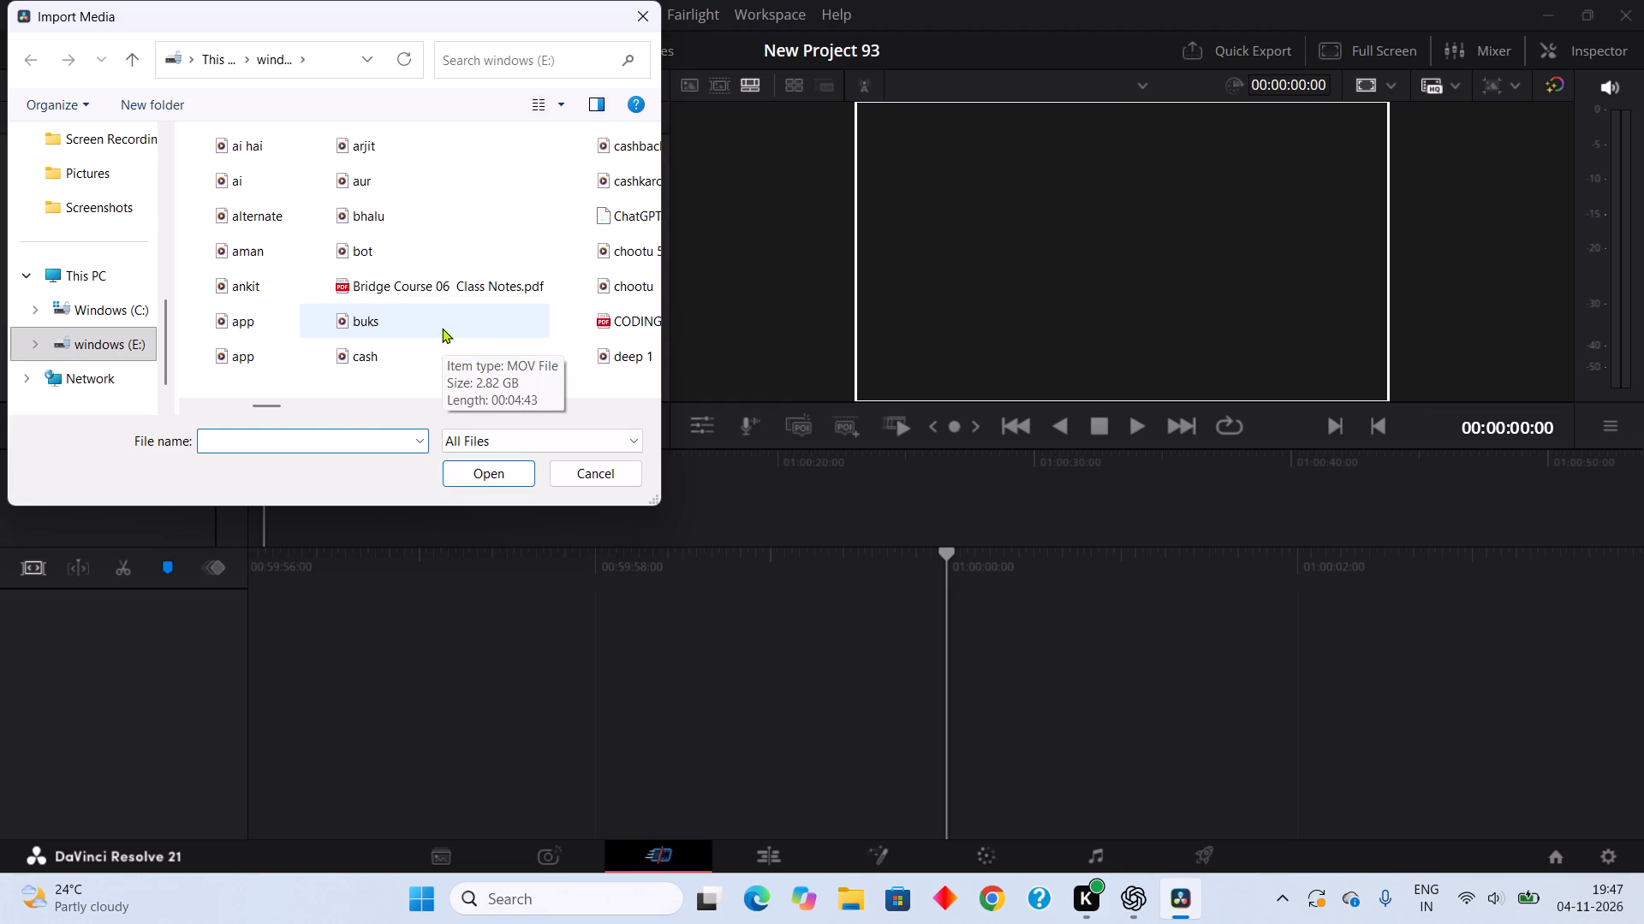
scroll(441, 328, down, 2)
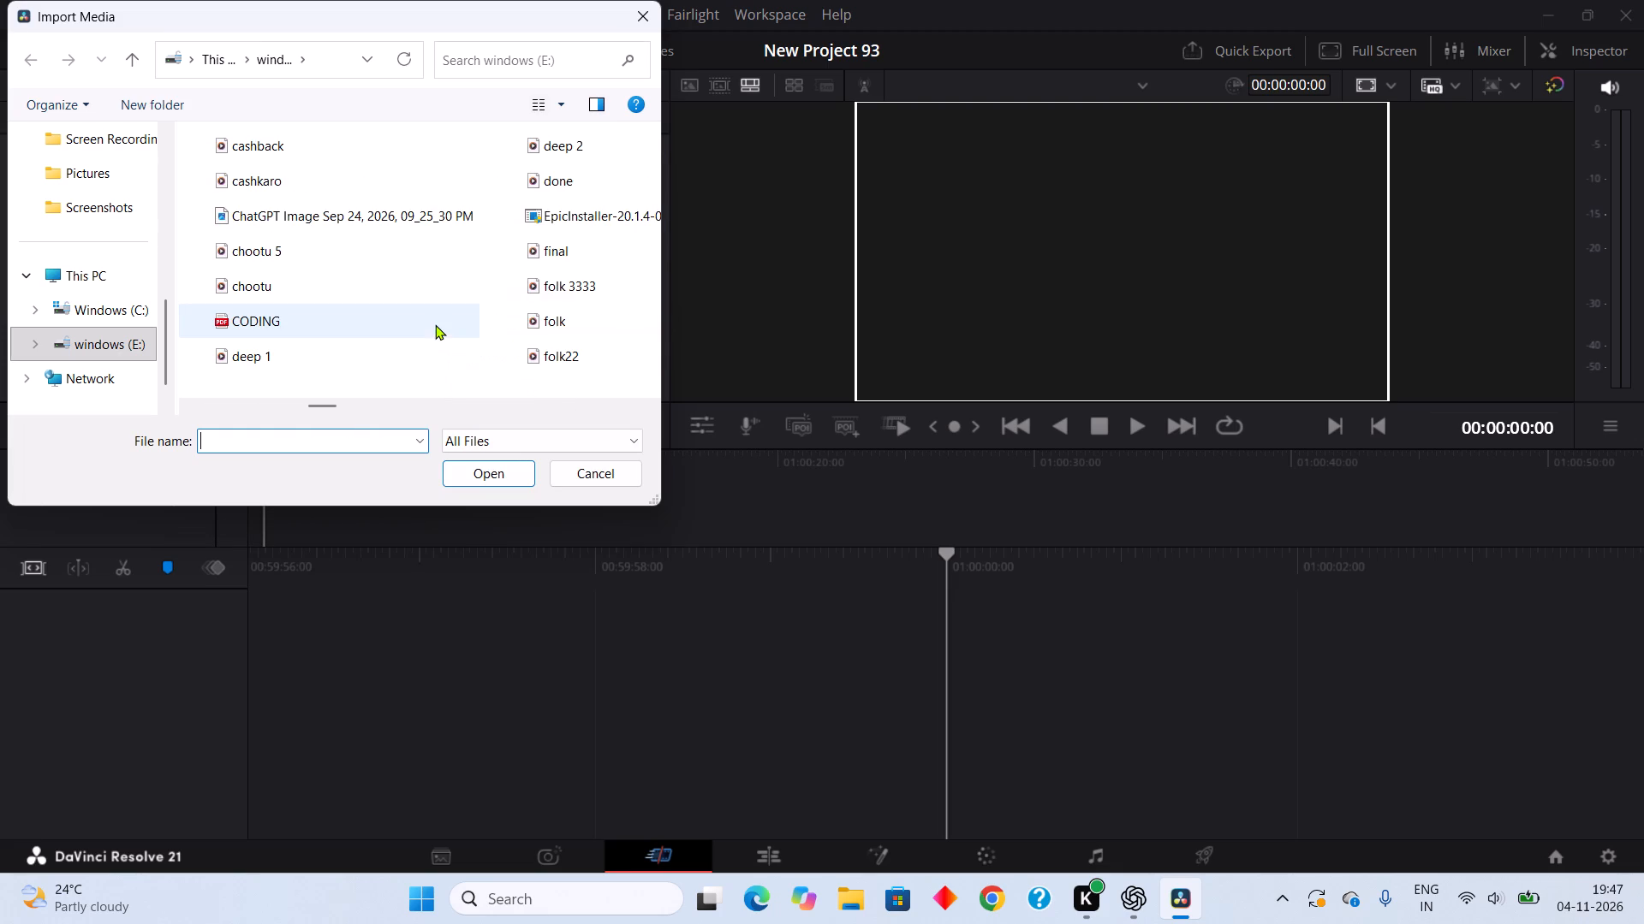
scroll(435, 324, down, 1)
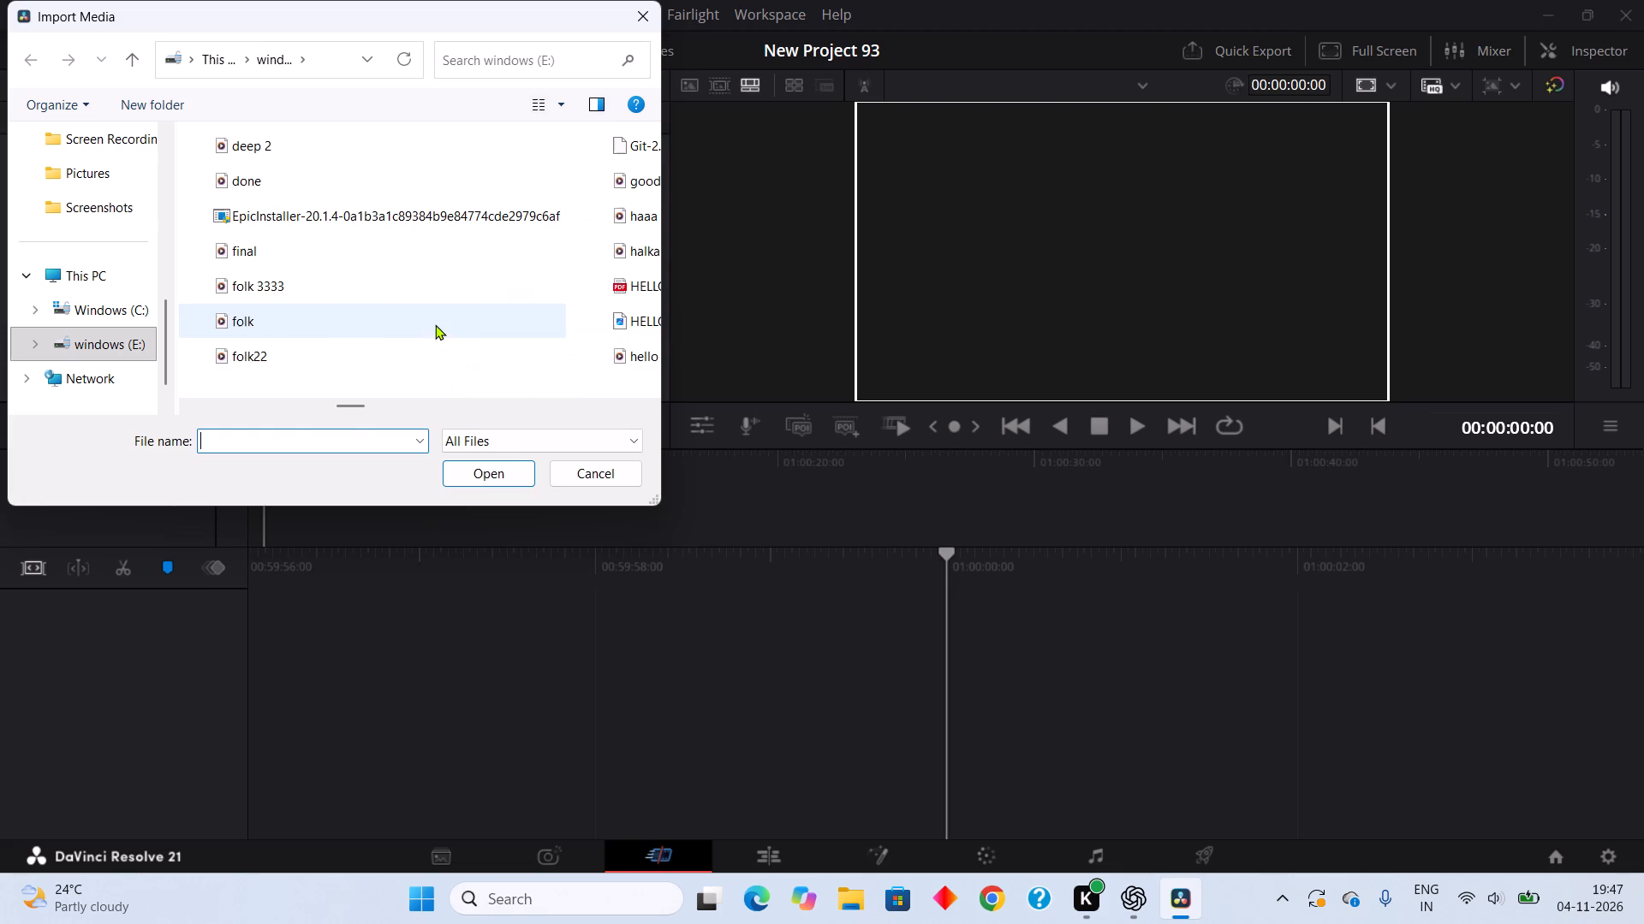
scroll(435, 324, down, 1)
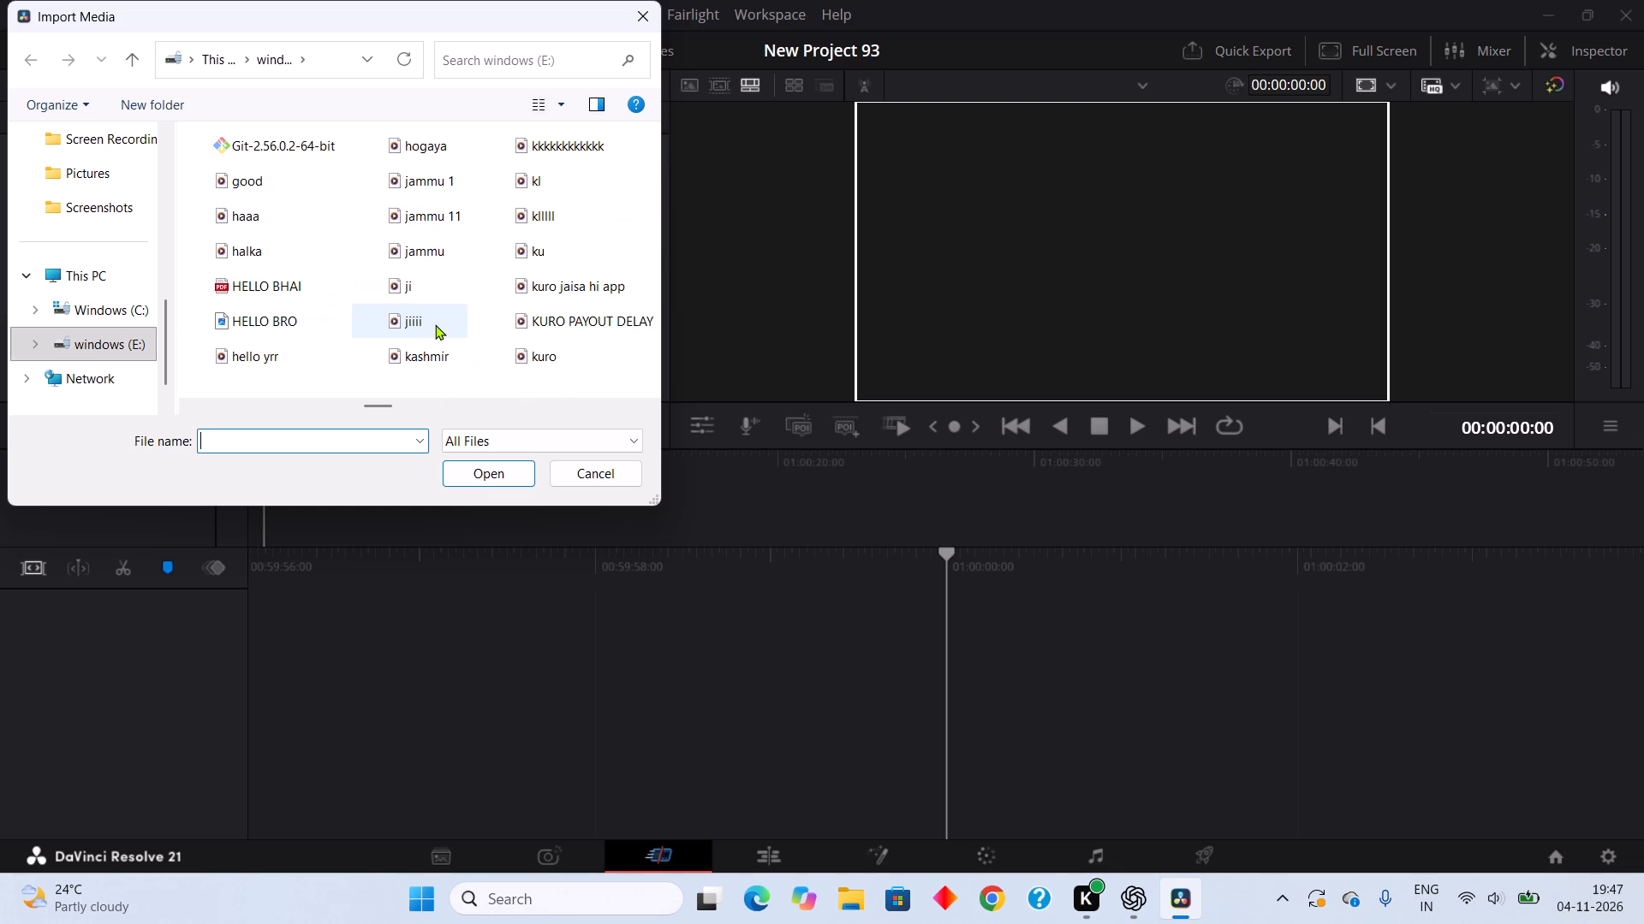
scroll(435, 324, down, 1)
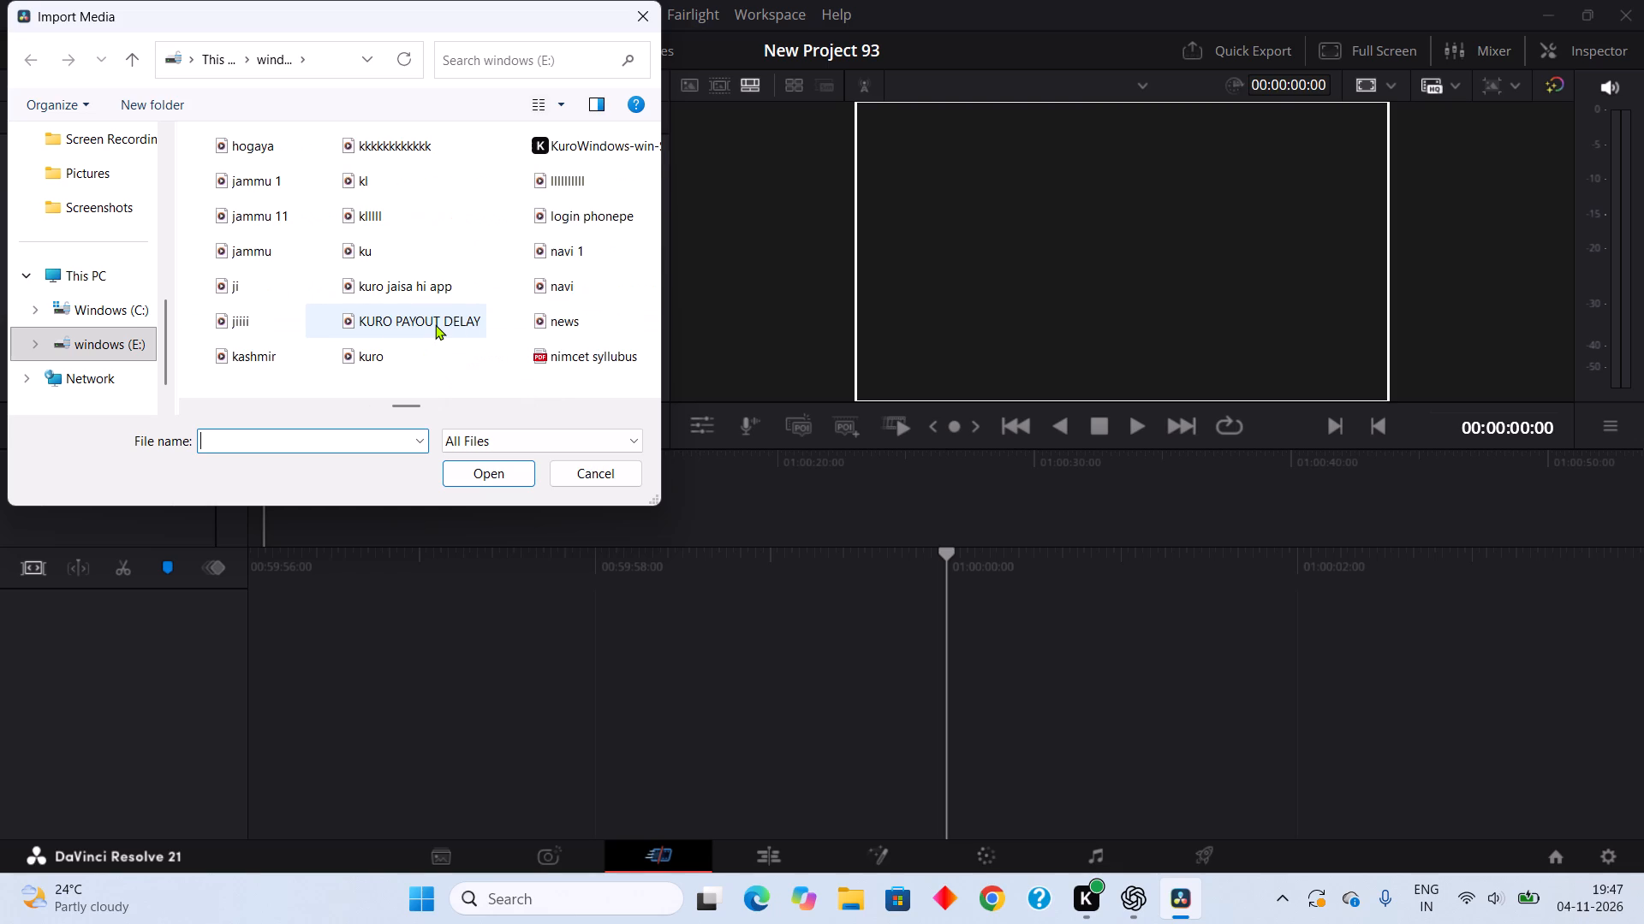
scroll(434, 323, down, 3)
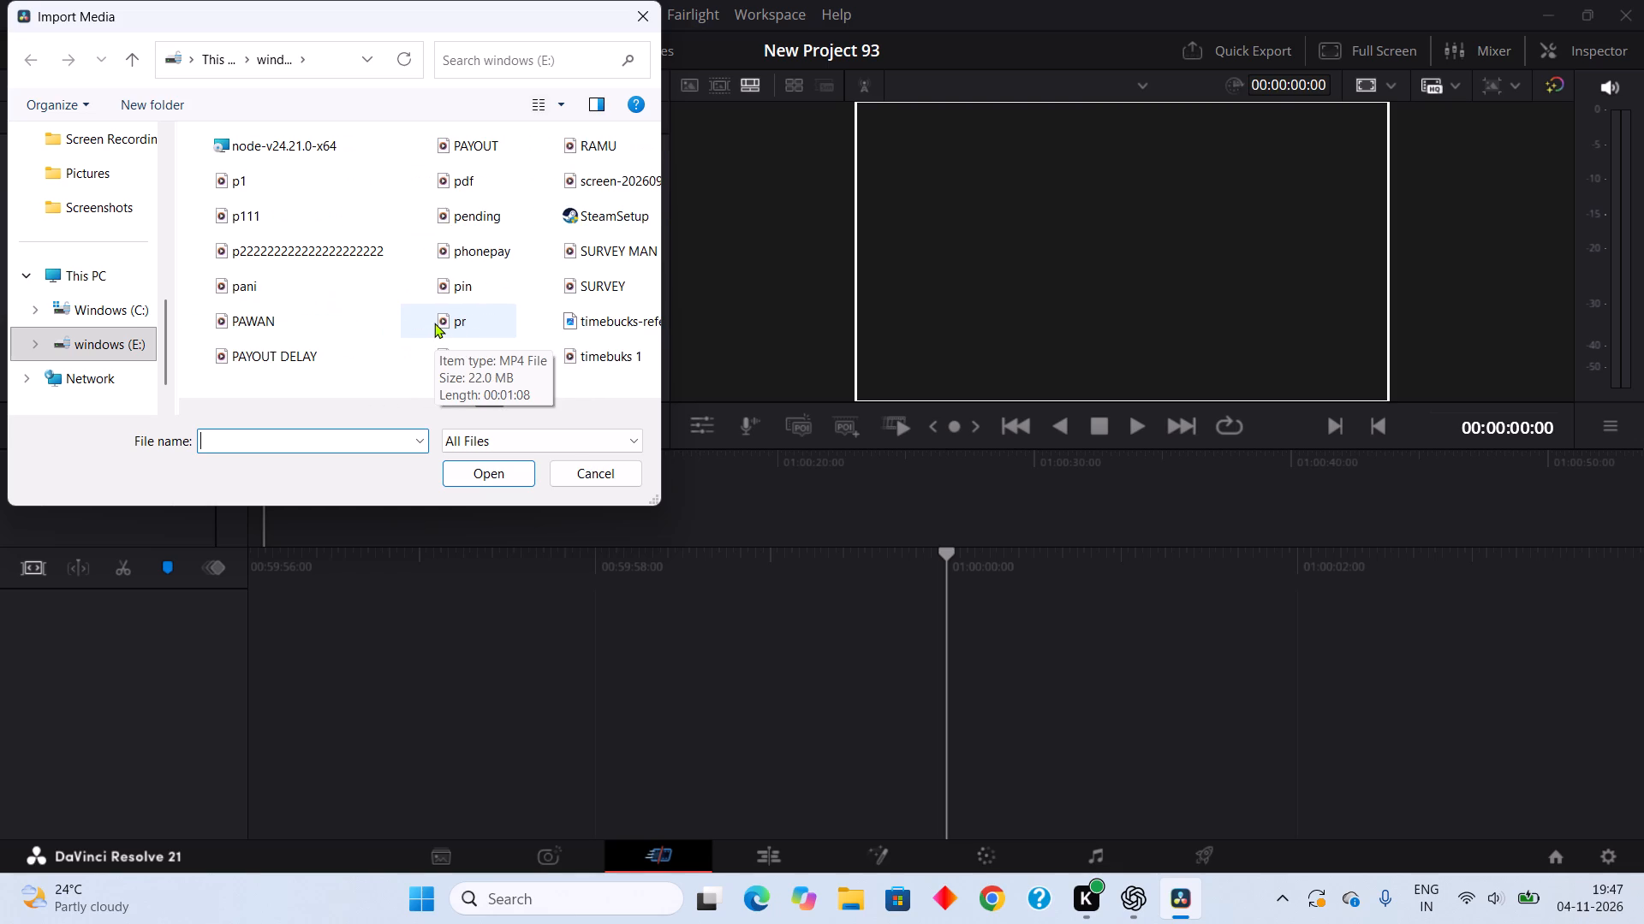
scroll(434, 323, down, 1)
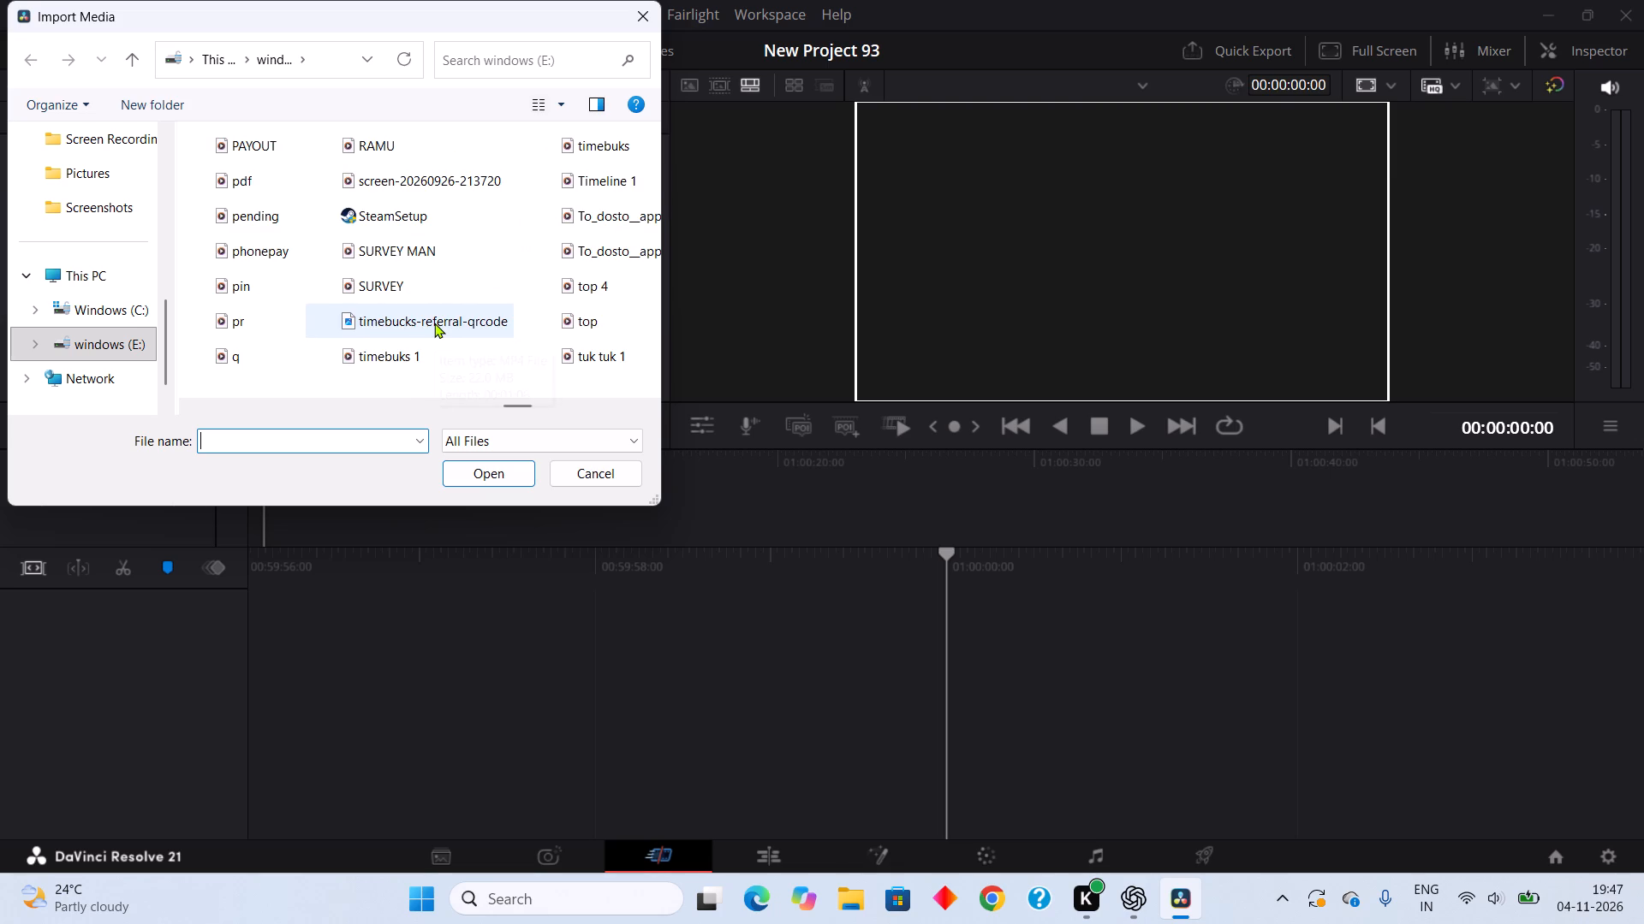
click(210, 357)
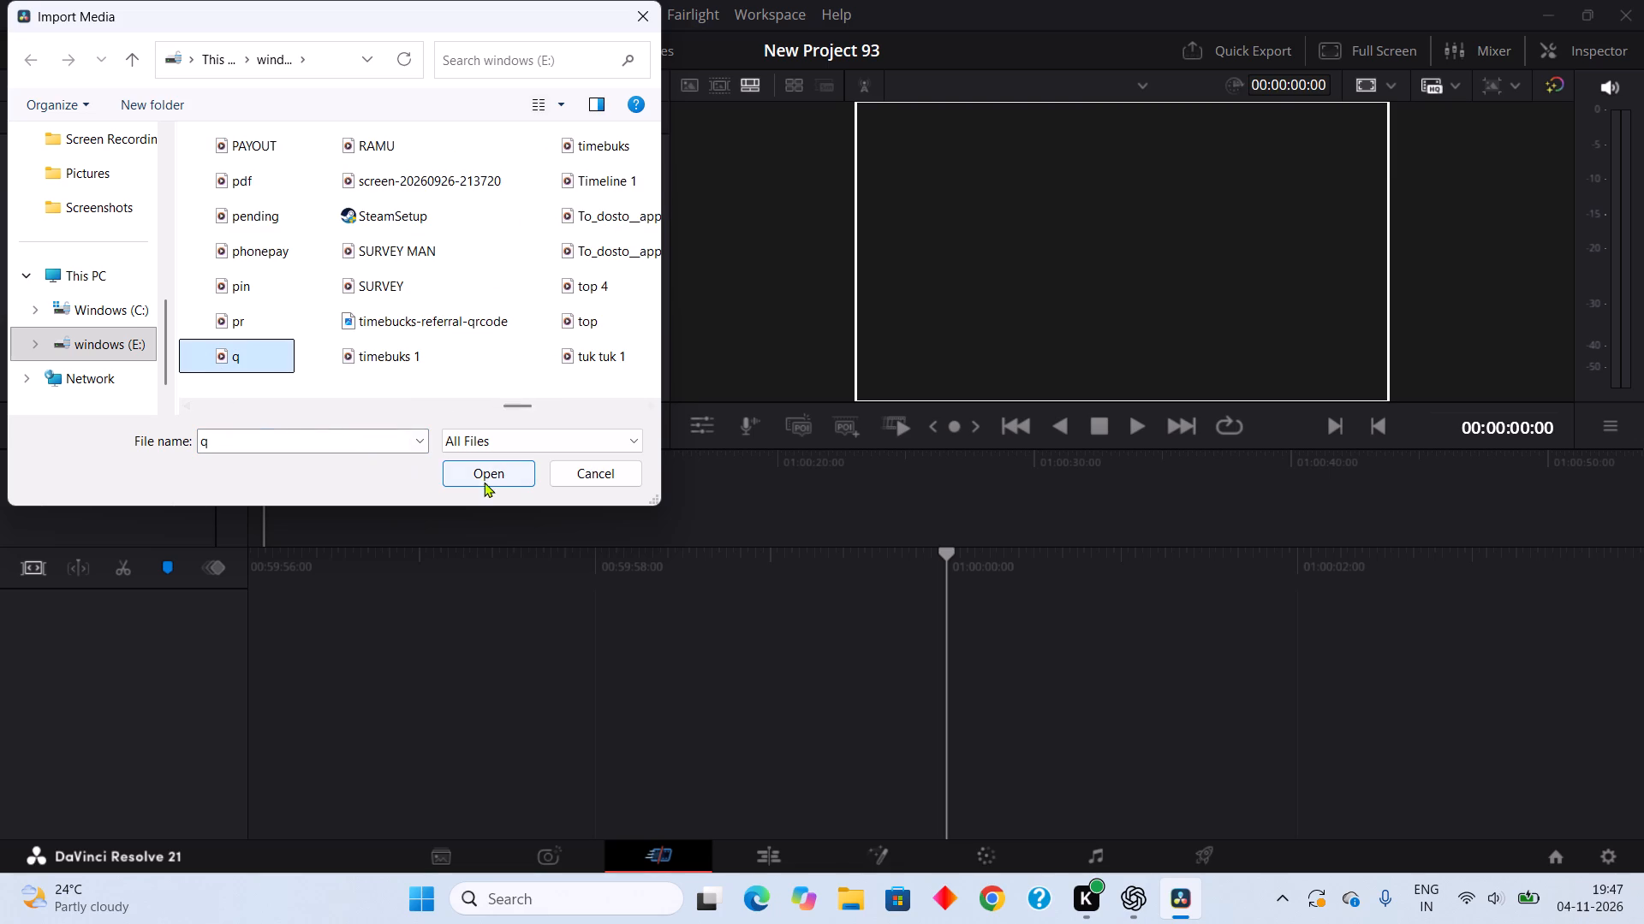
double_click(483, 476)
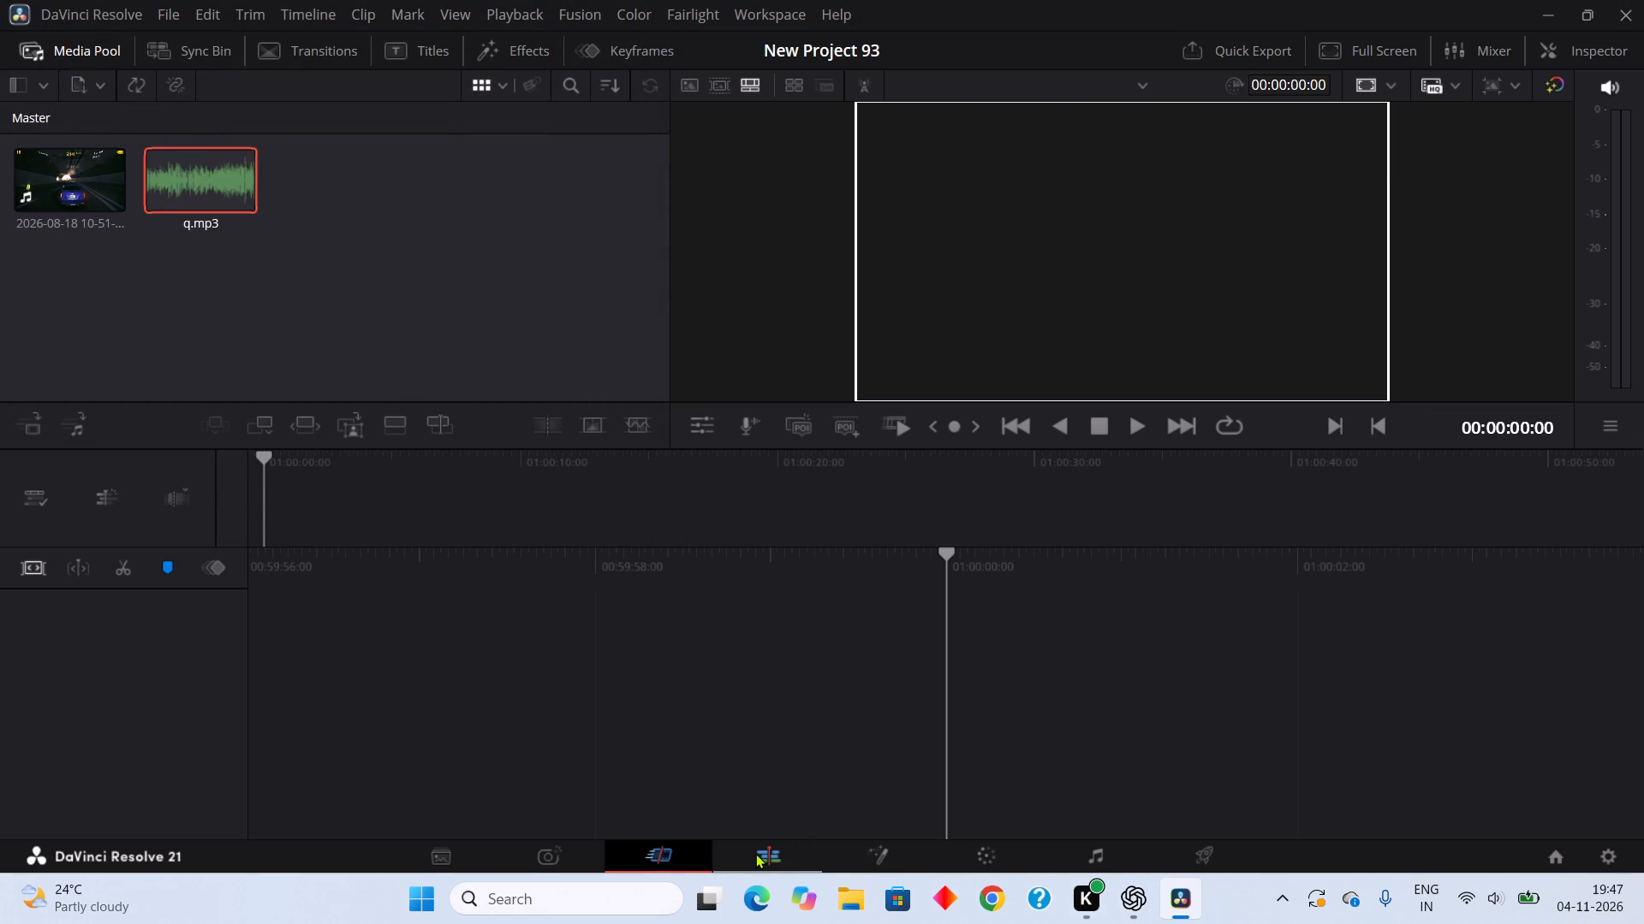
click(755, 853)
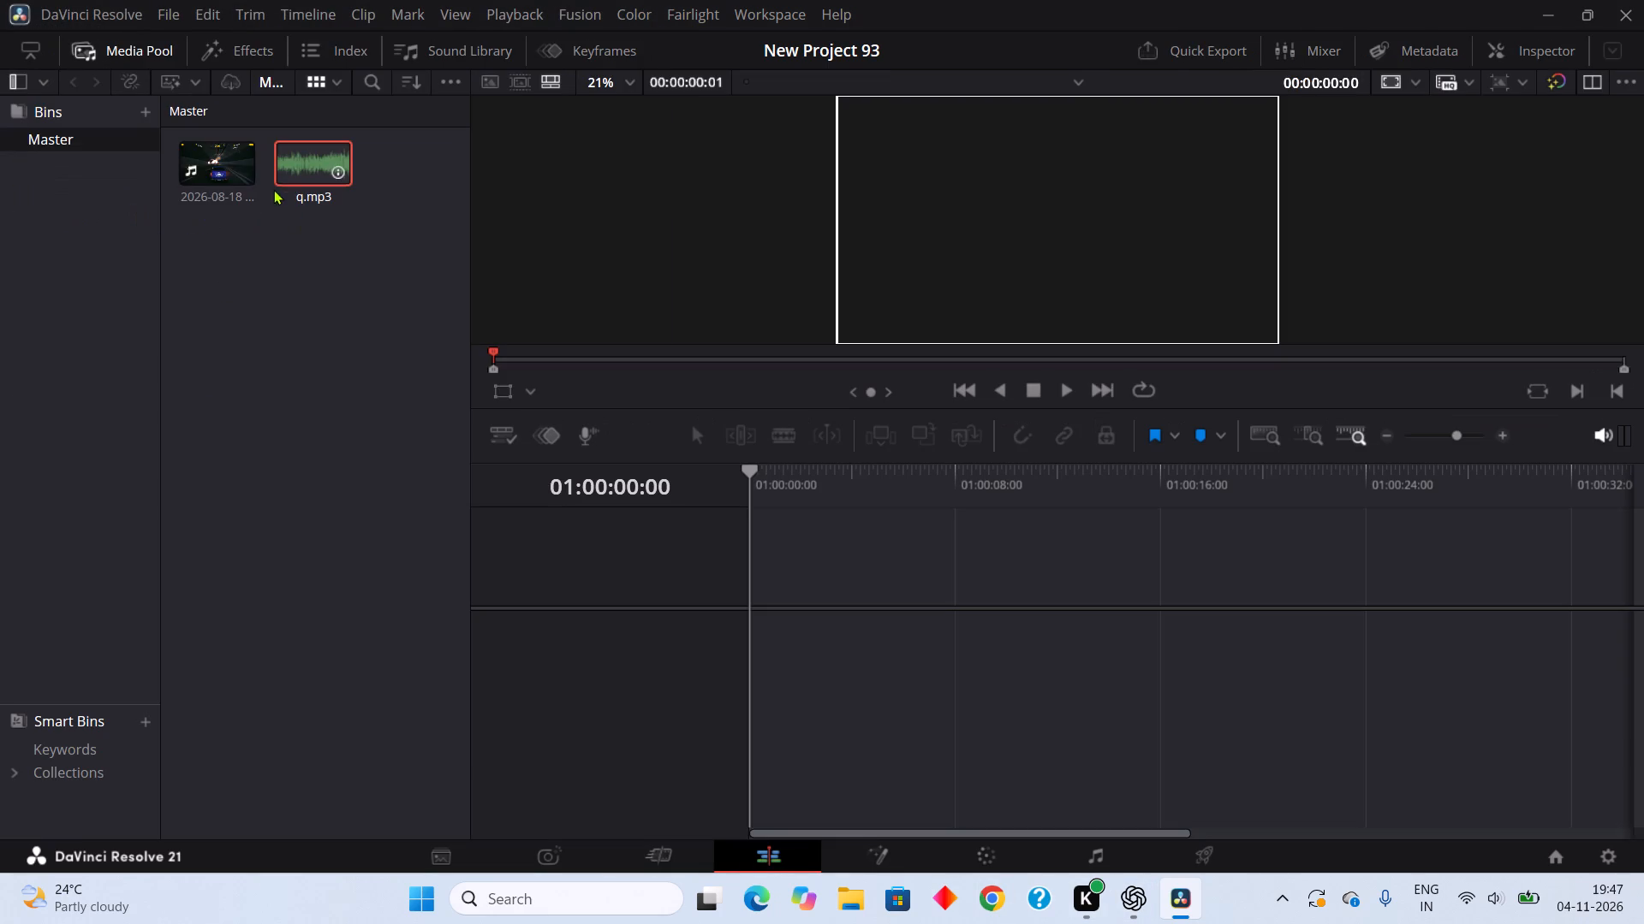
drag(201, 179, 780, 612)
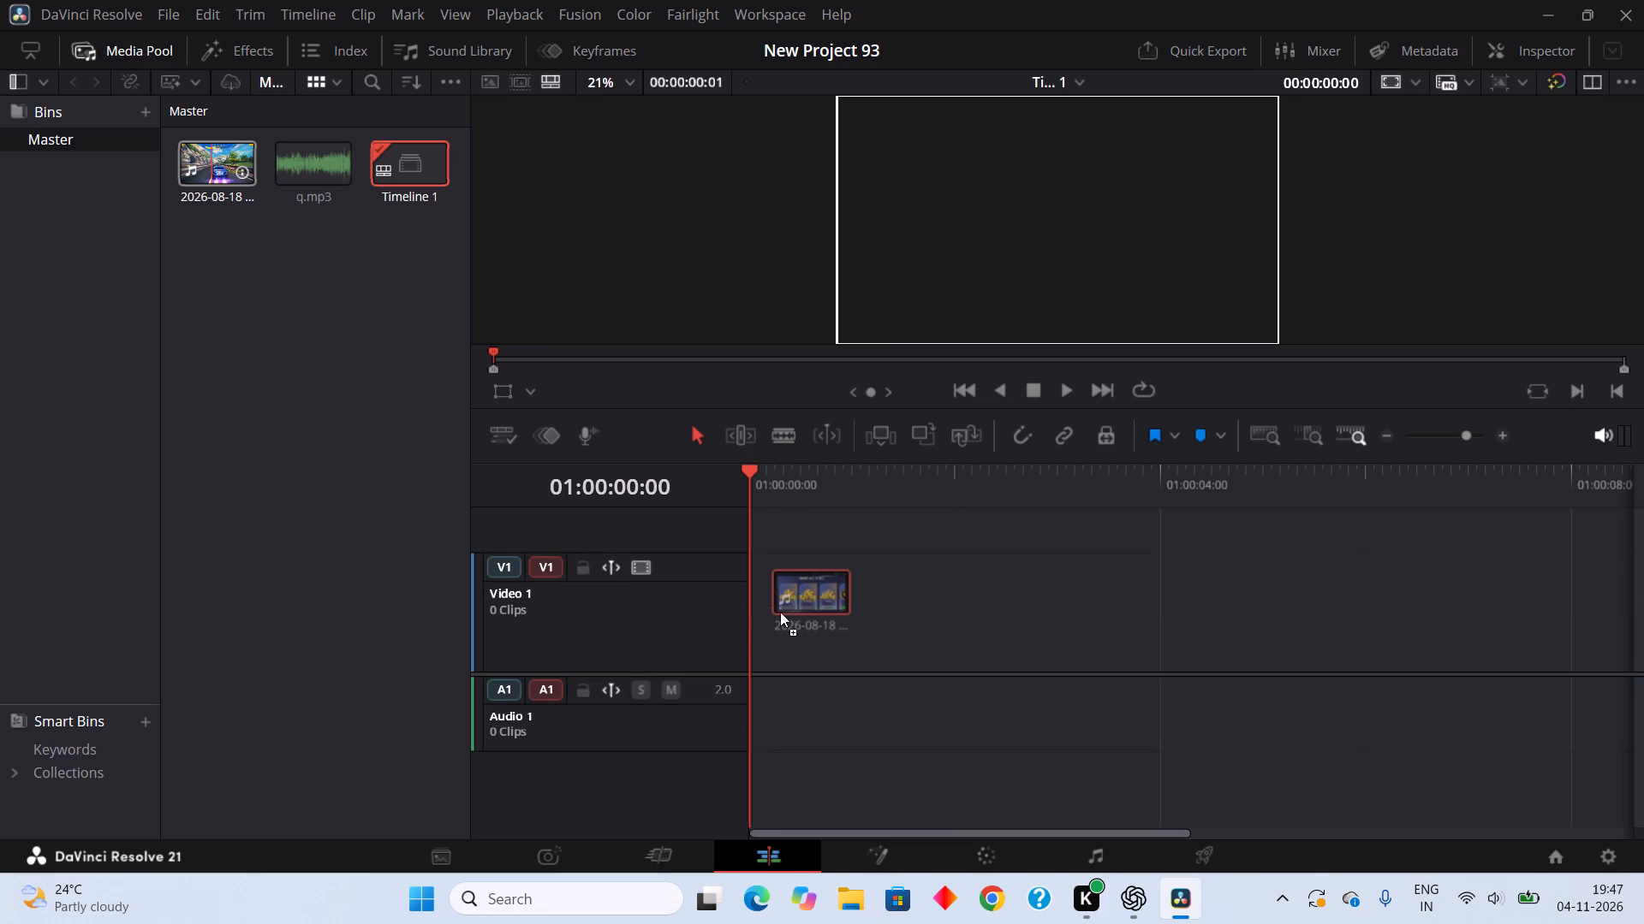
drag(780, 612, 725, 599)
Replace the video's original audio with q.mp3, placed at the very start of Audio 1.
right_click(859, 720)
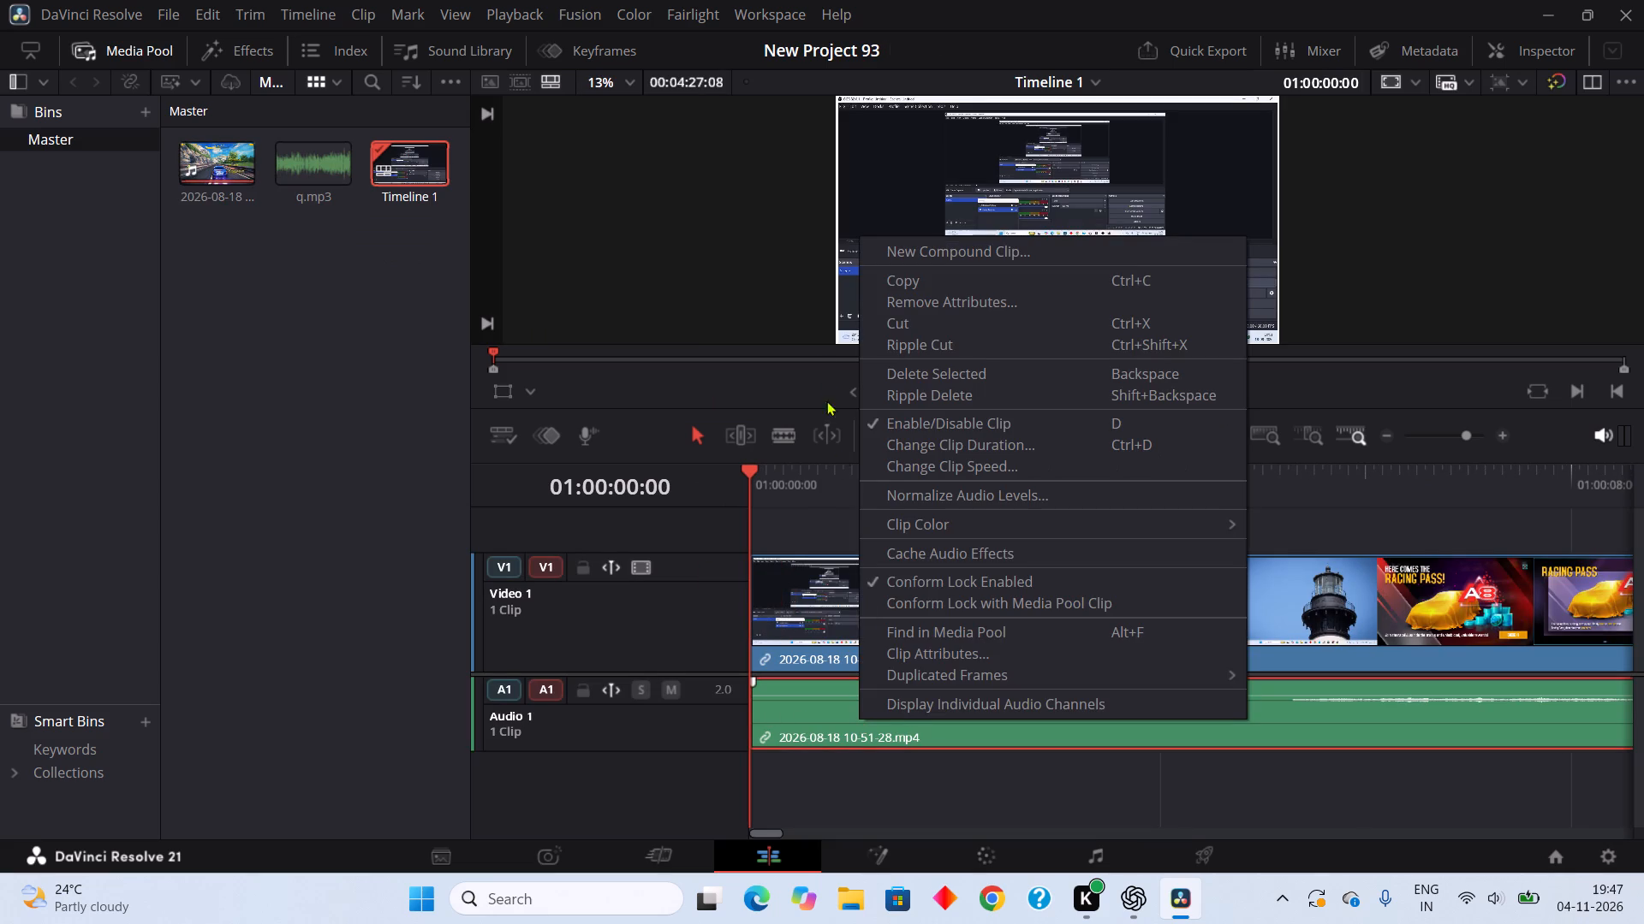
click(915, 314)
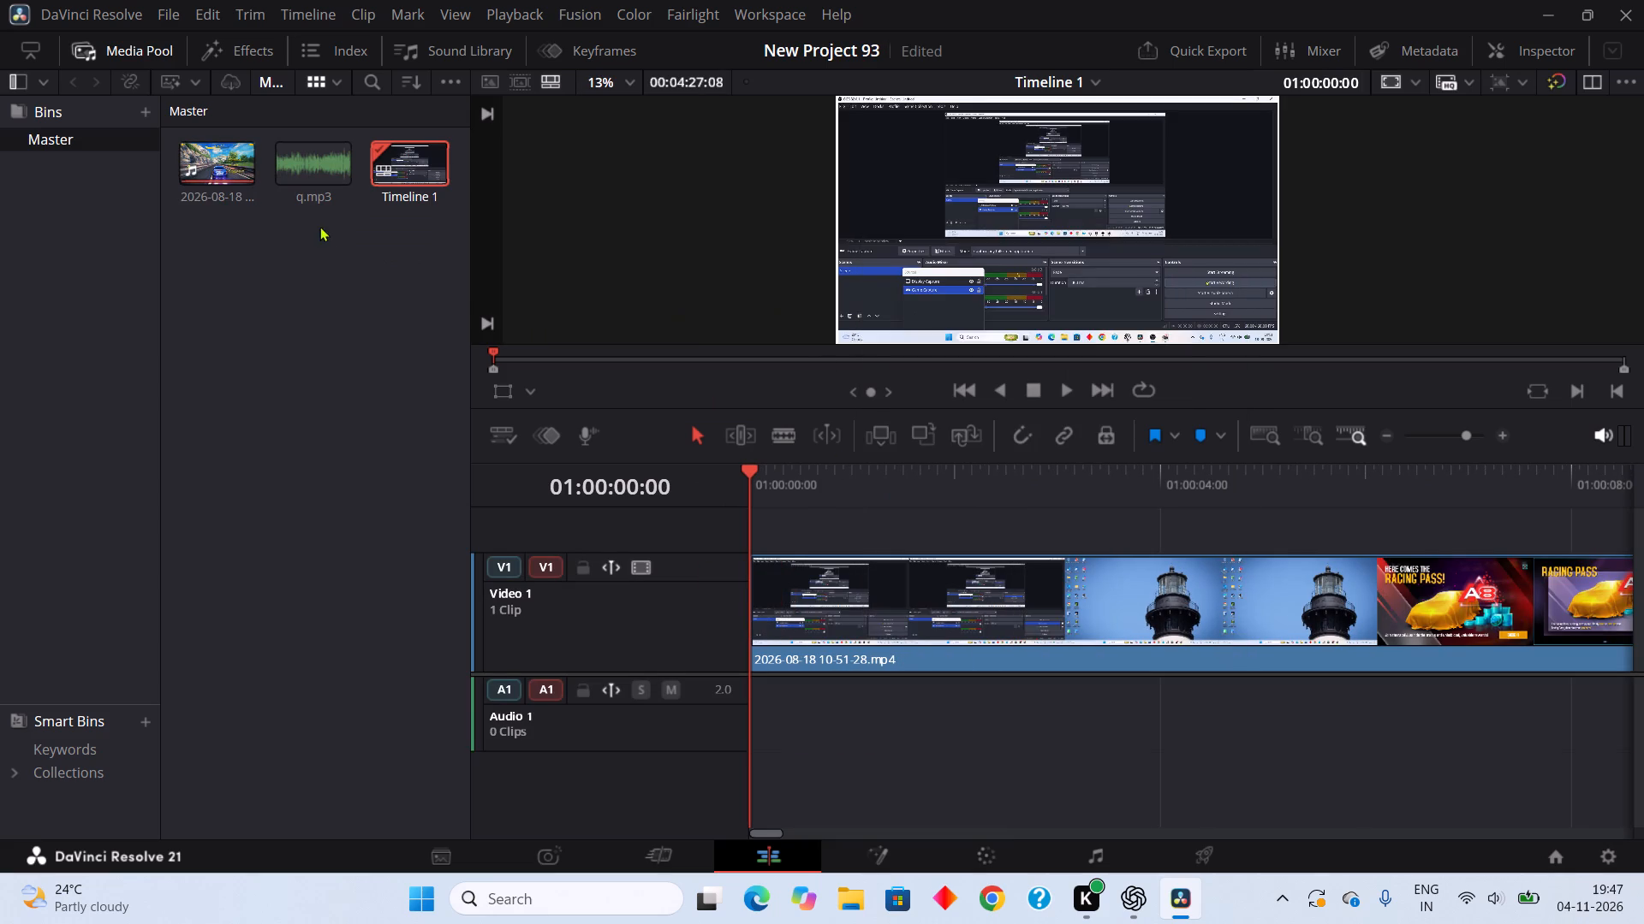
drag(338, 171, 764, 664)
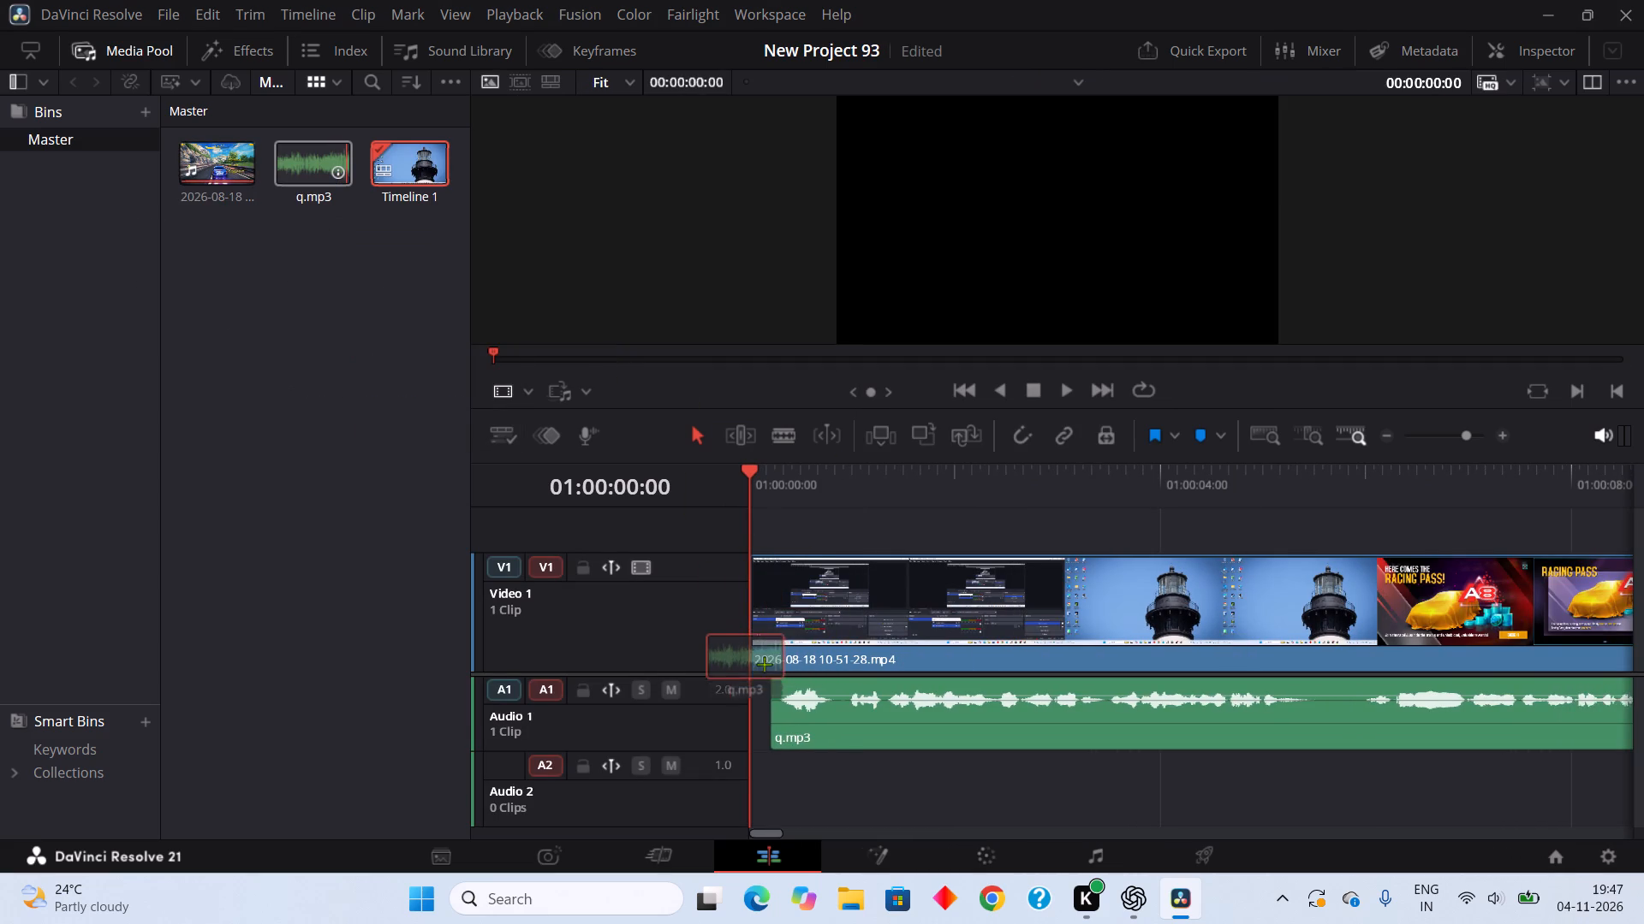
drag(764, 664, 727, 671)
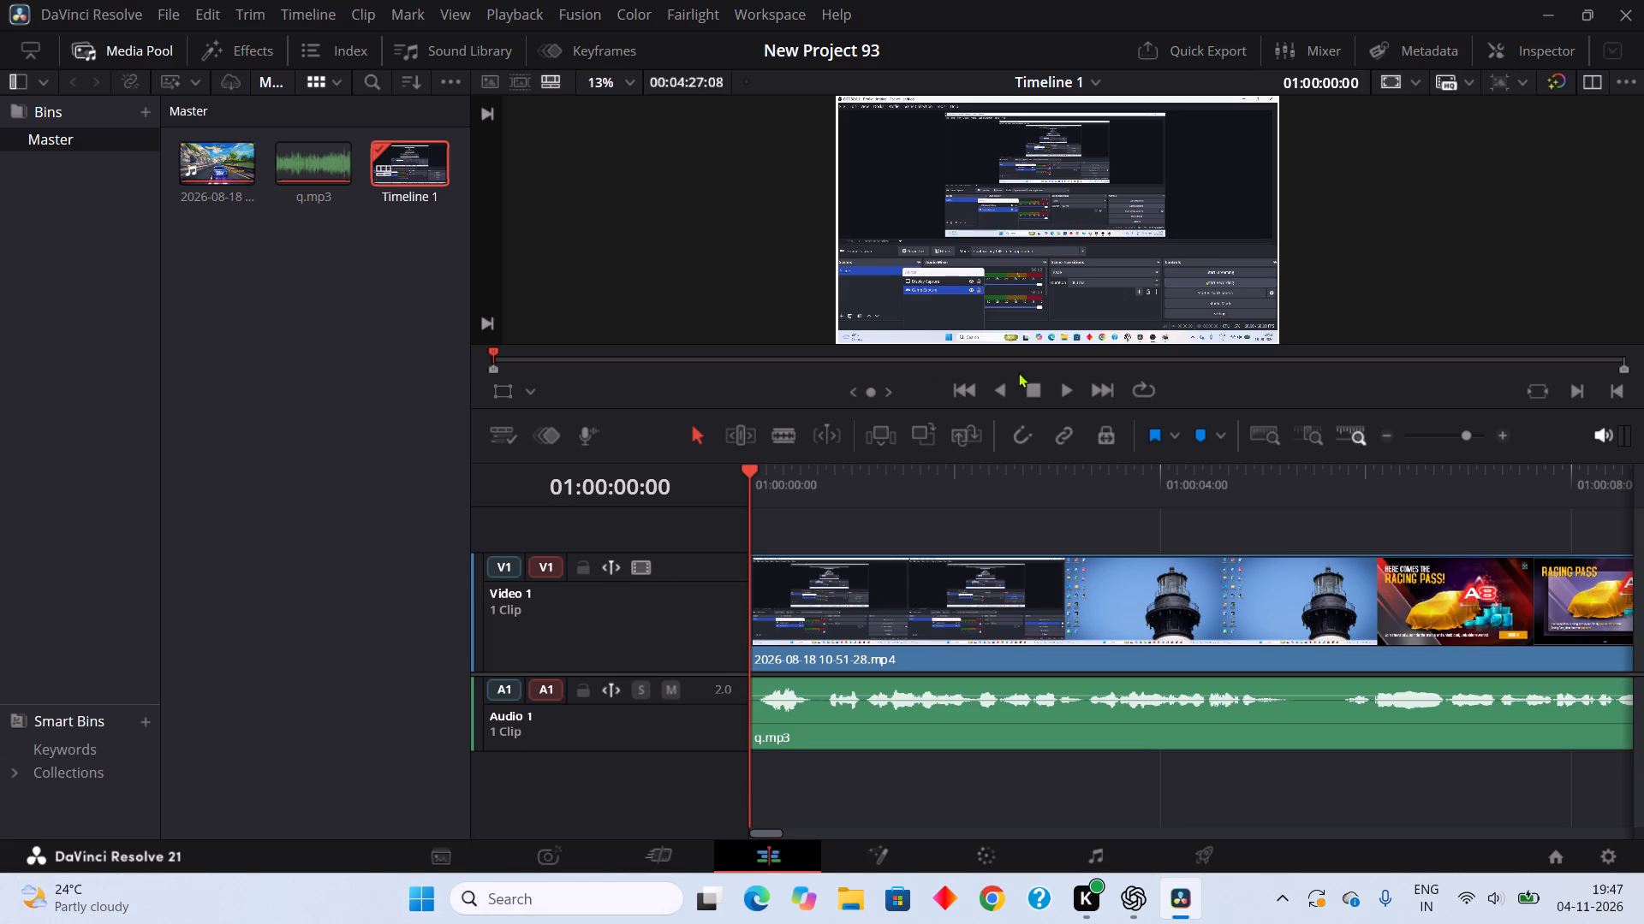
Play the opening briefly, split q.mp3 at about 01:00:00:03 and ripple cut the short piece before the split.
click(1060, 394)
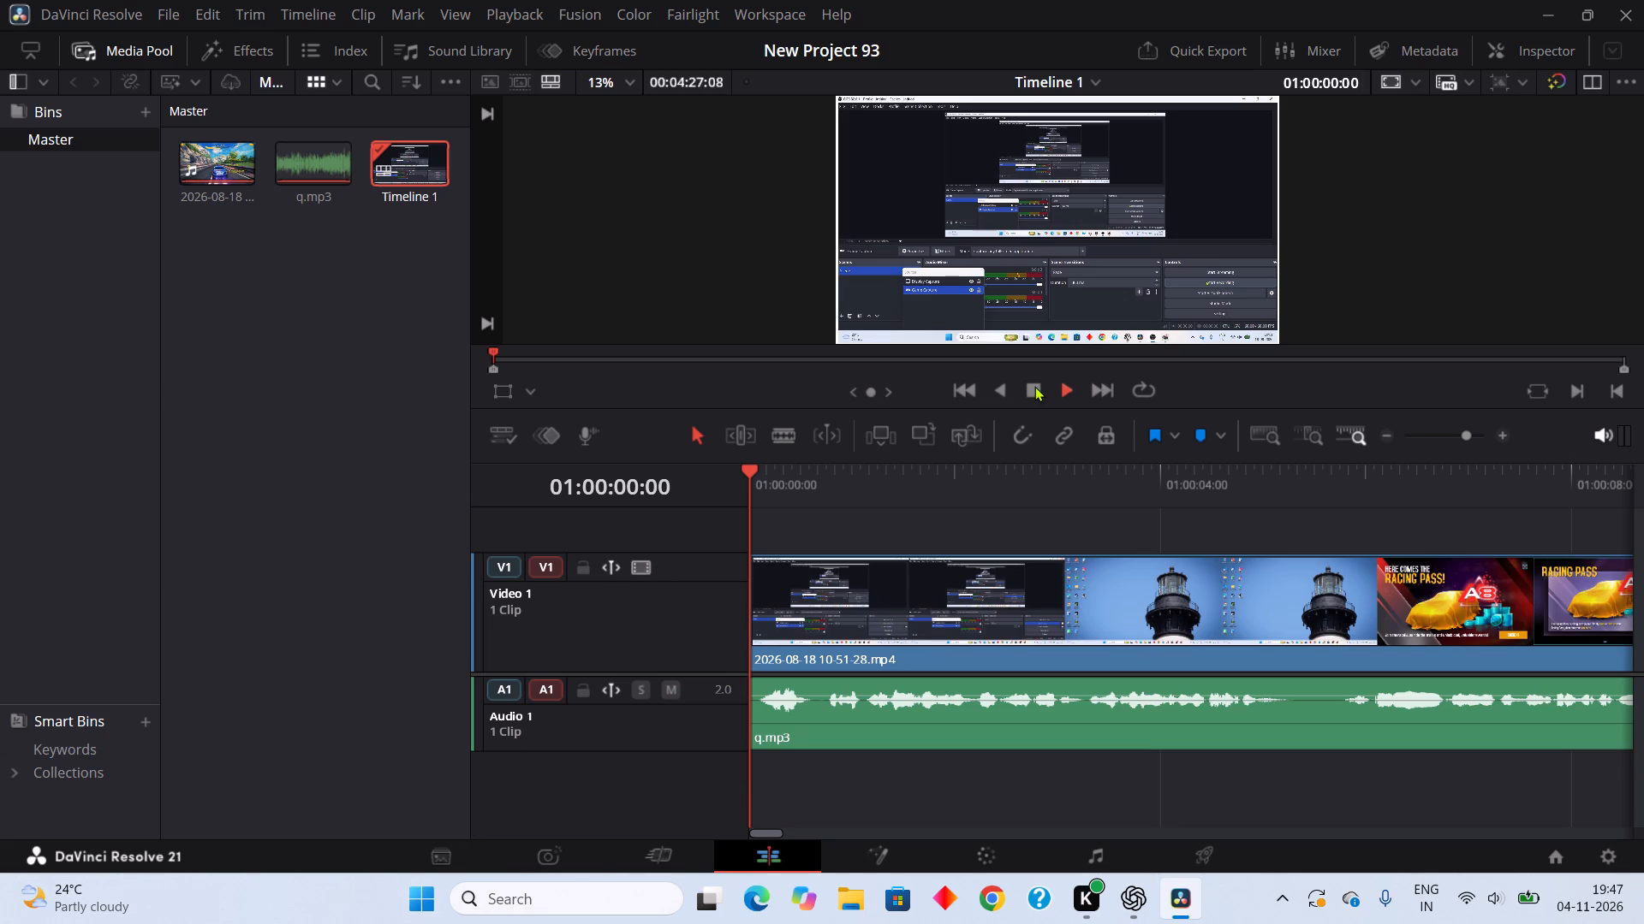
double_click(1032, 387)
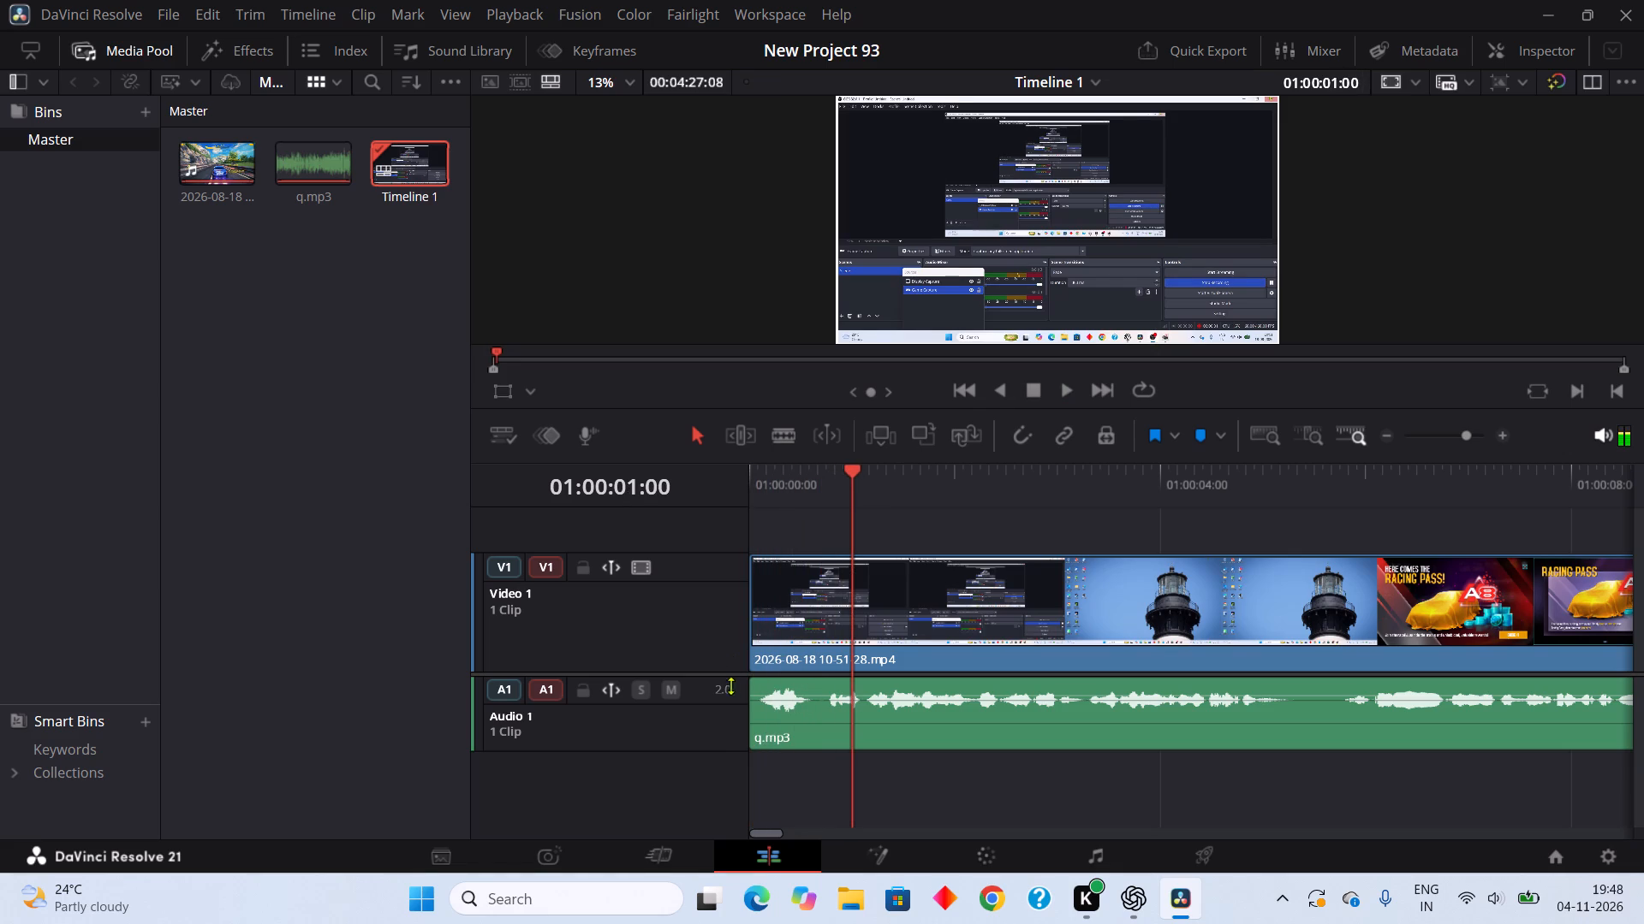
click(799, 433)
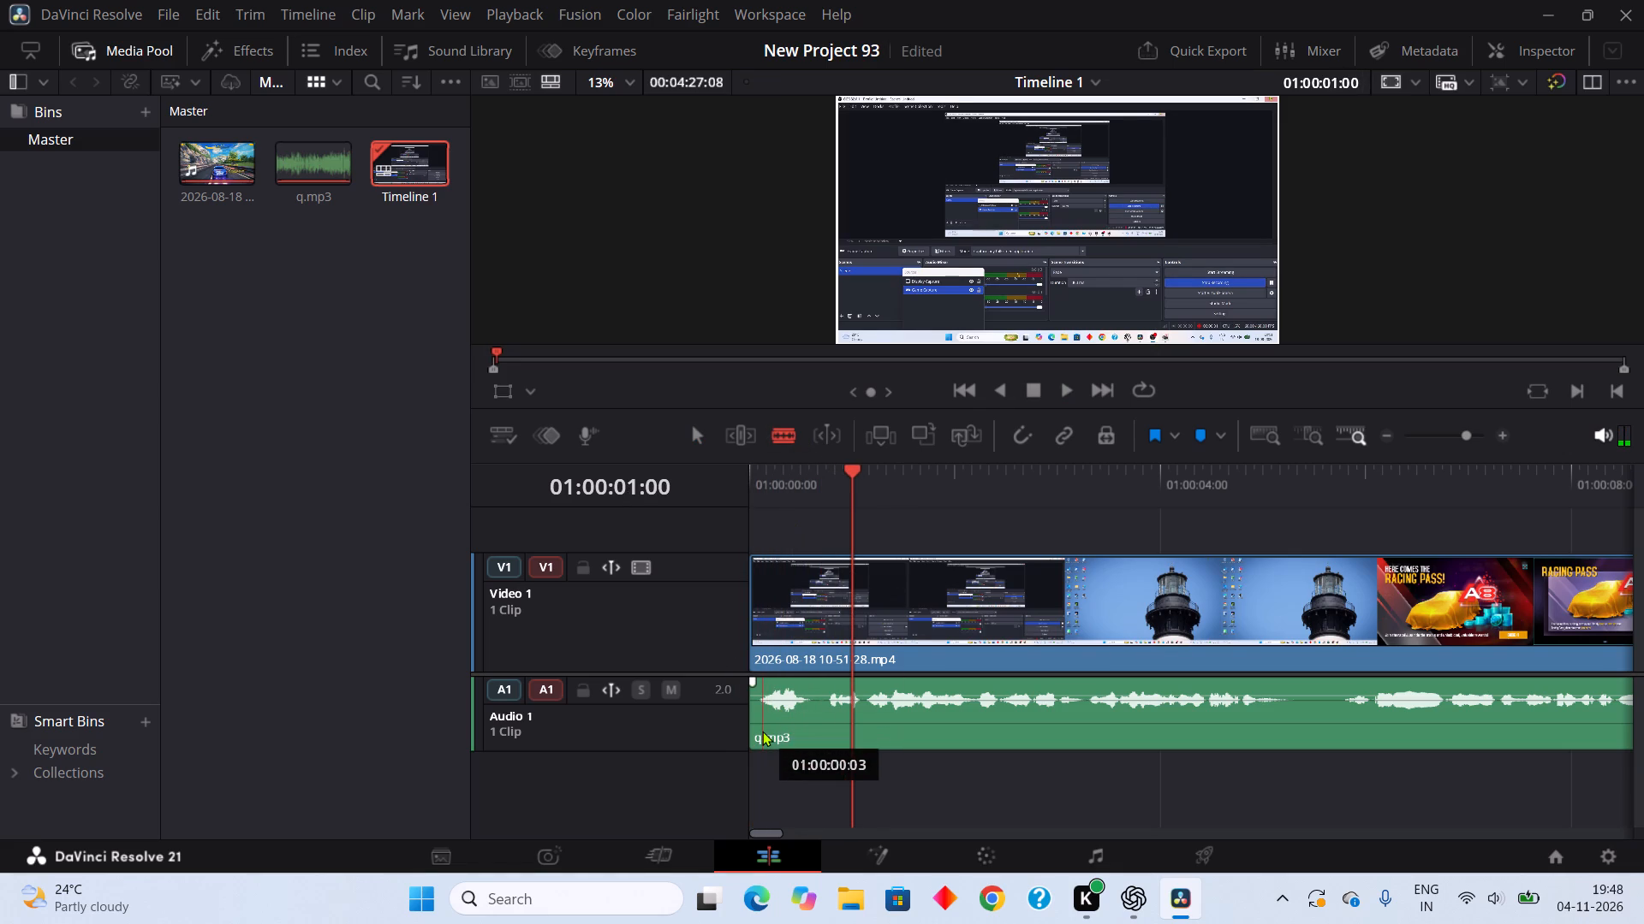
click(762, 731)
right_click(757, 722)
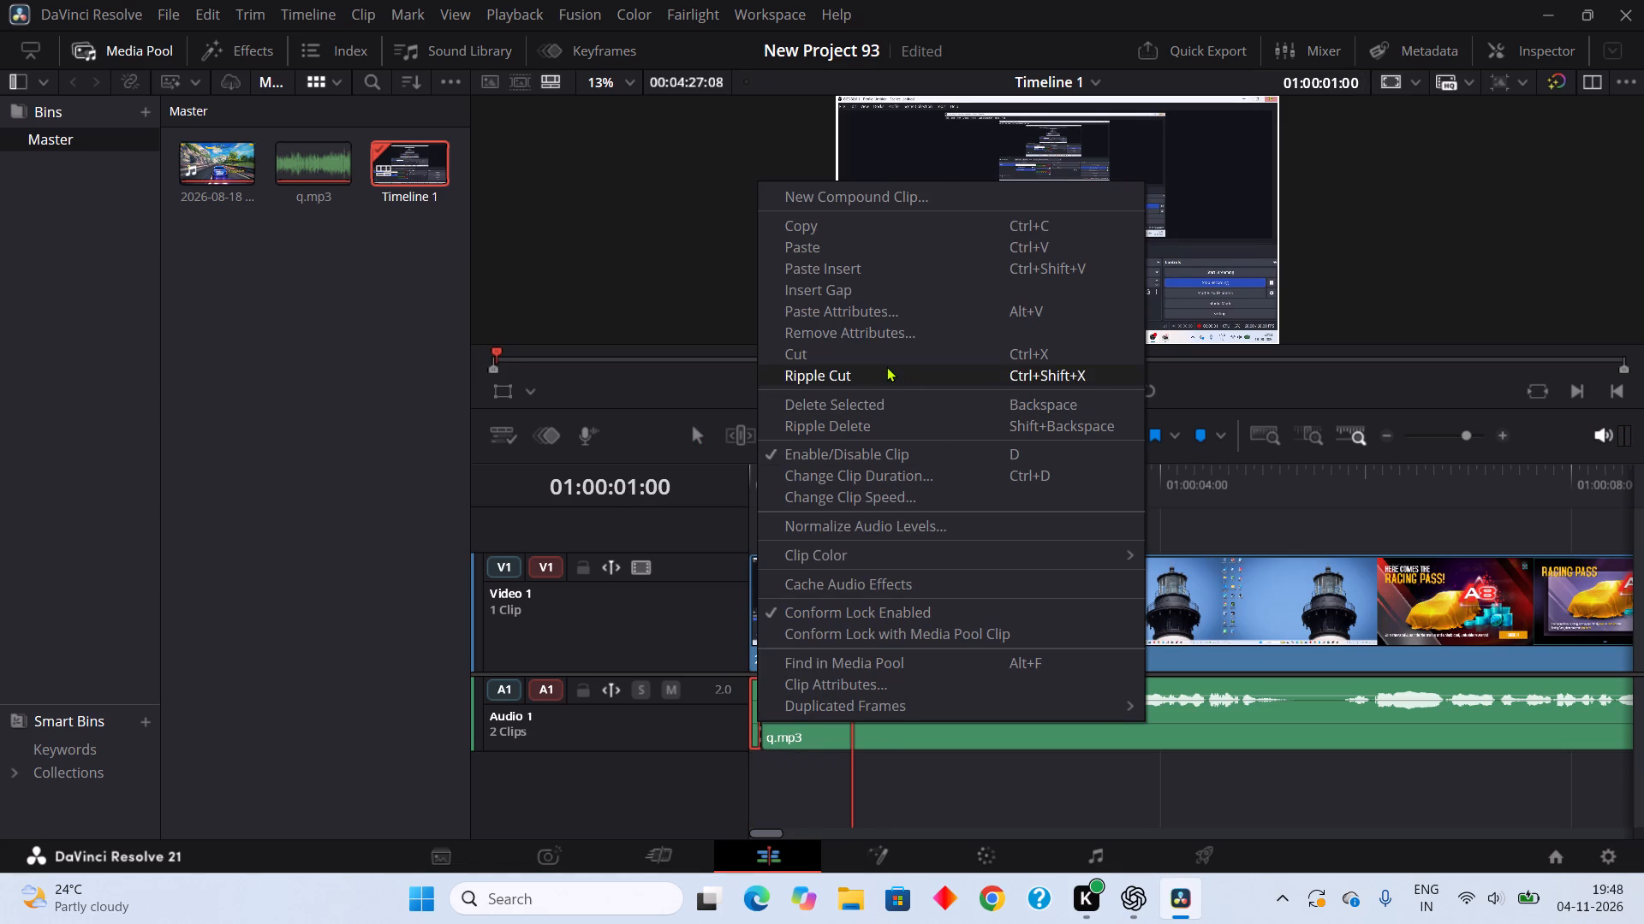
click(886, 366)
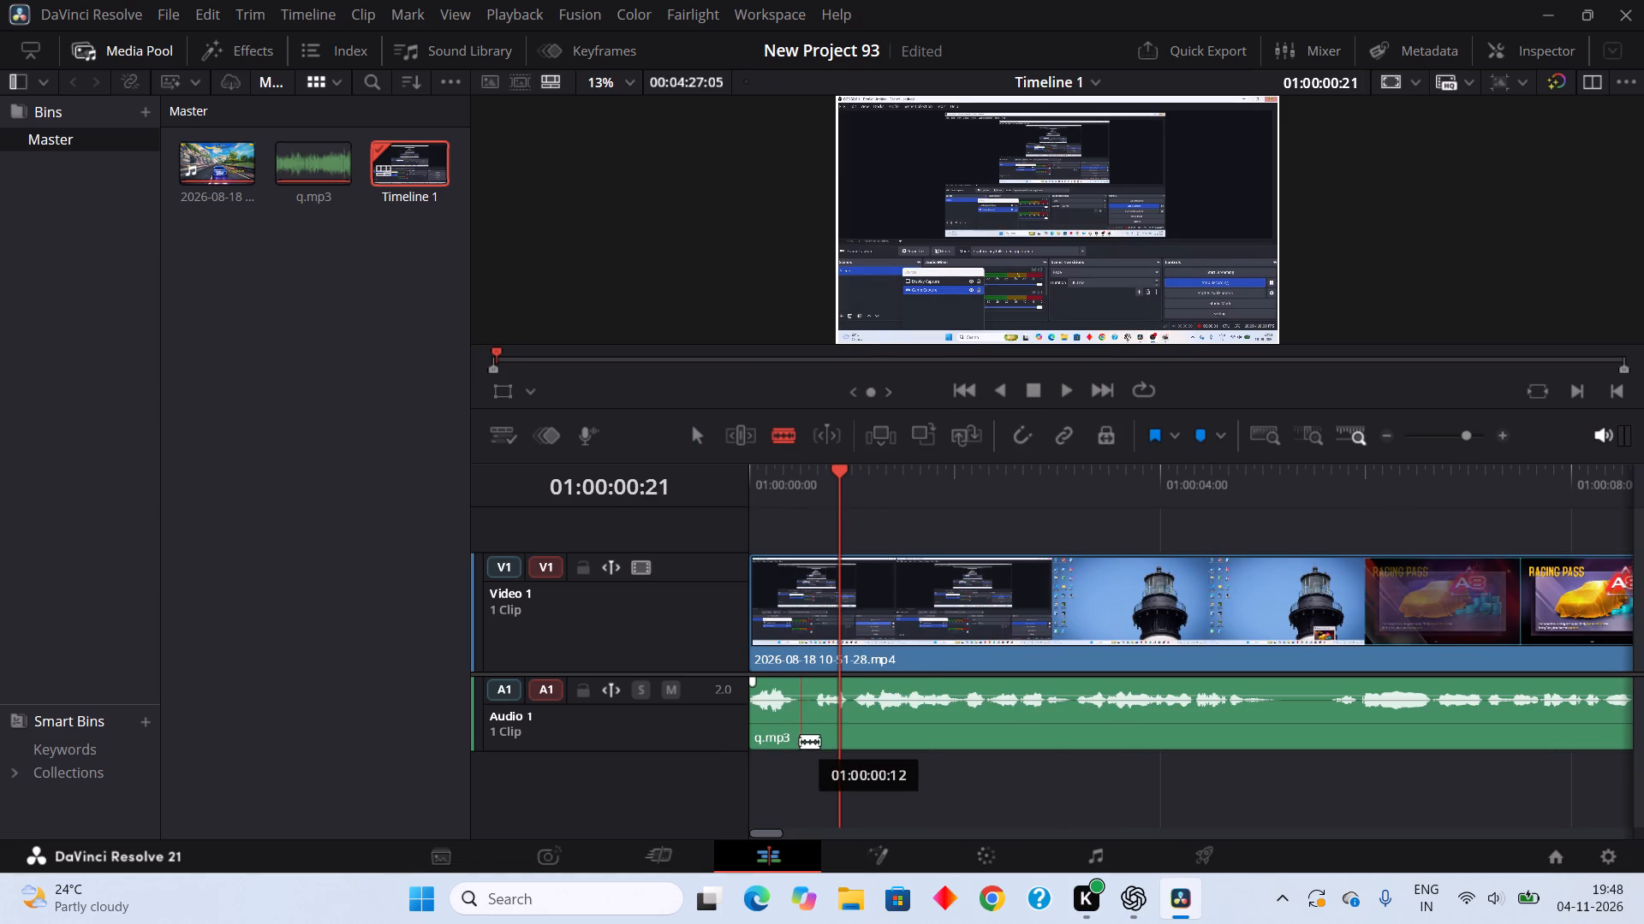
Split q.mp3 at about 01:00:00:12 and 01:00:00:16, and ripple cut the short pause between the splits.
click(800, 741)
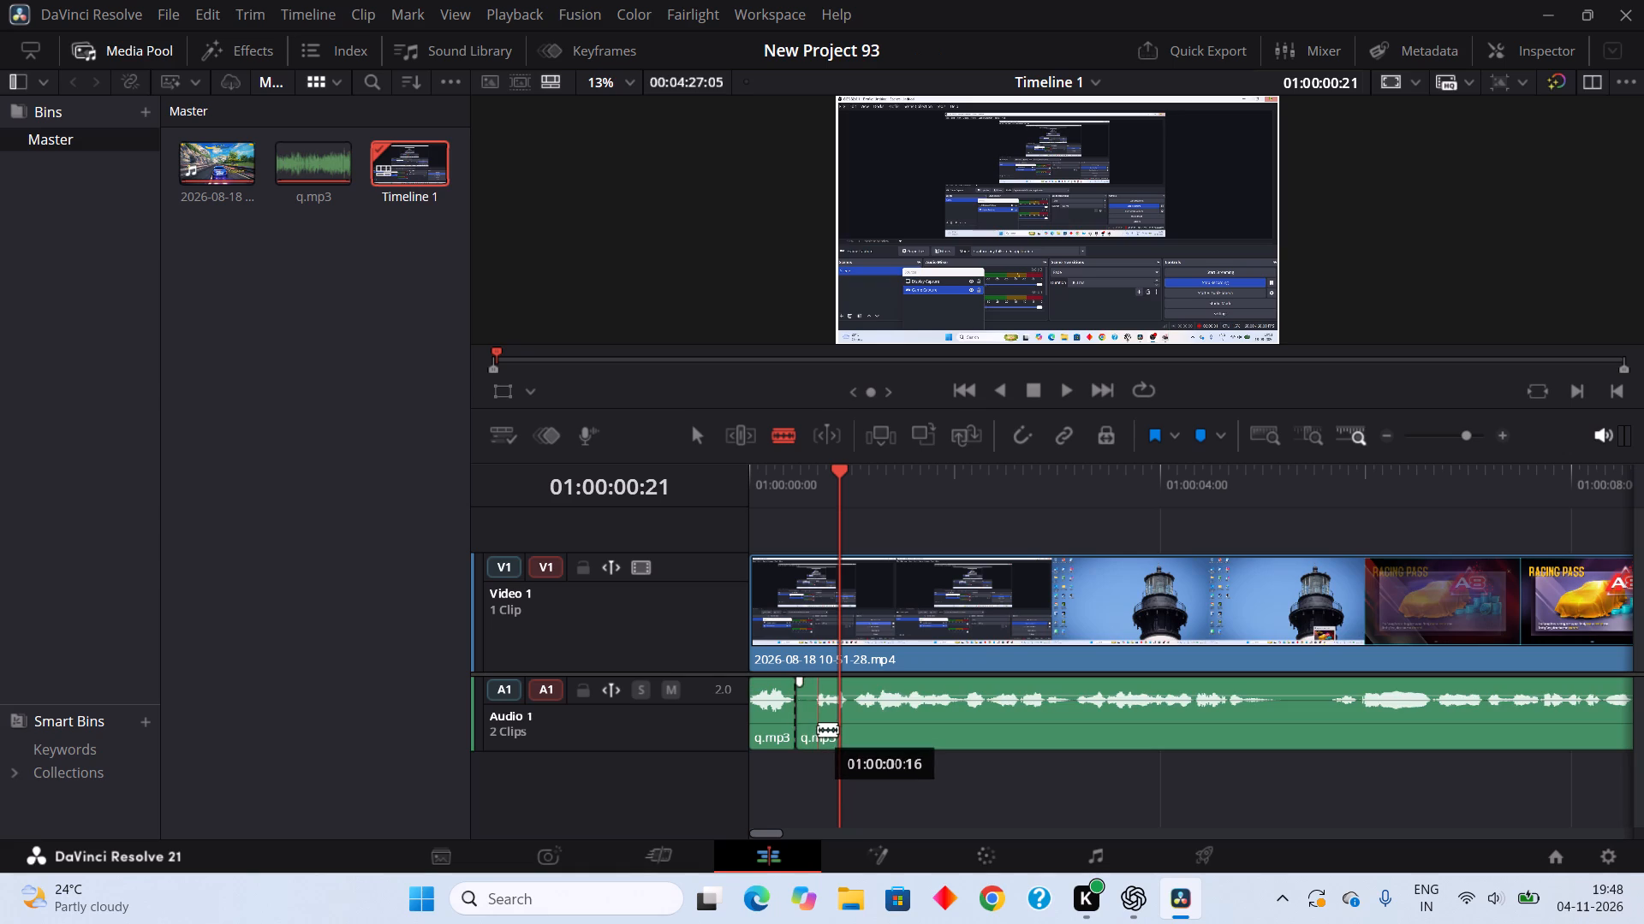
click(818, 729)
right_click(809, 731)
click(918, 388)
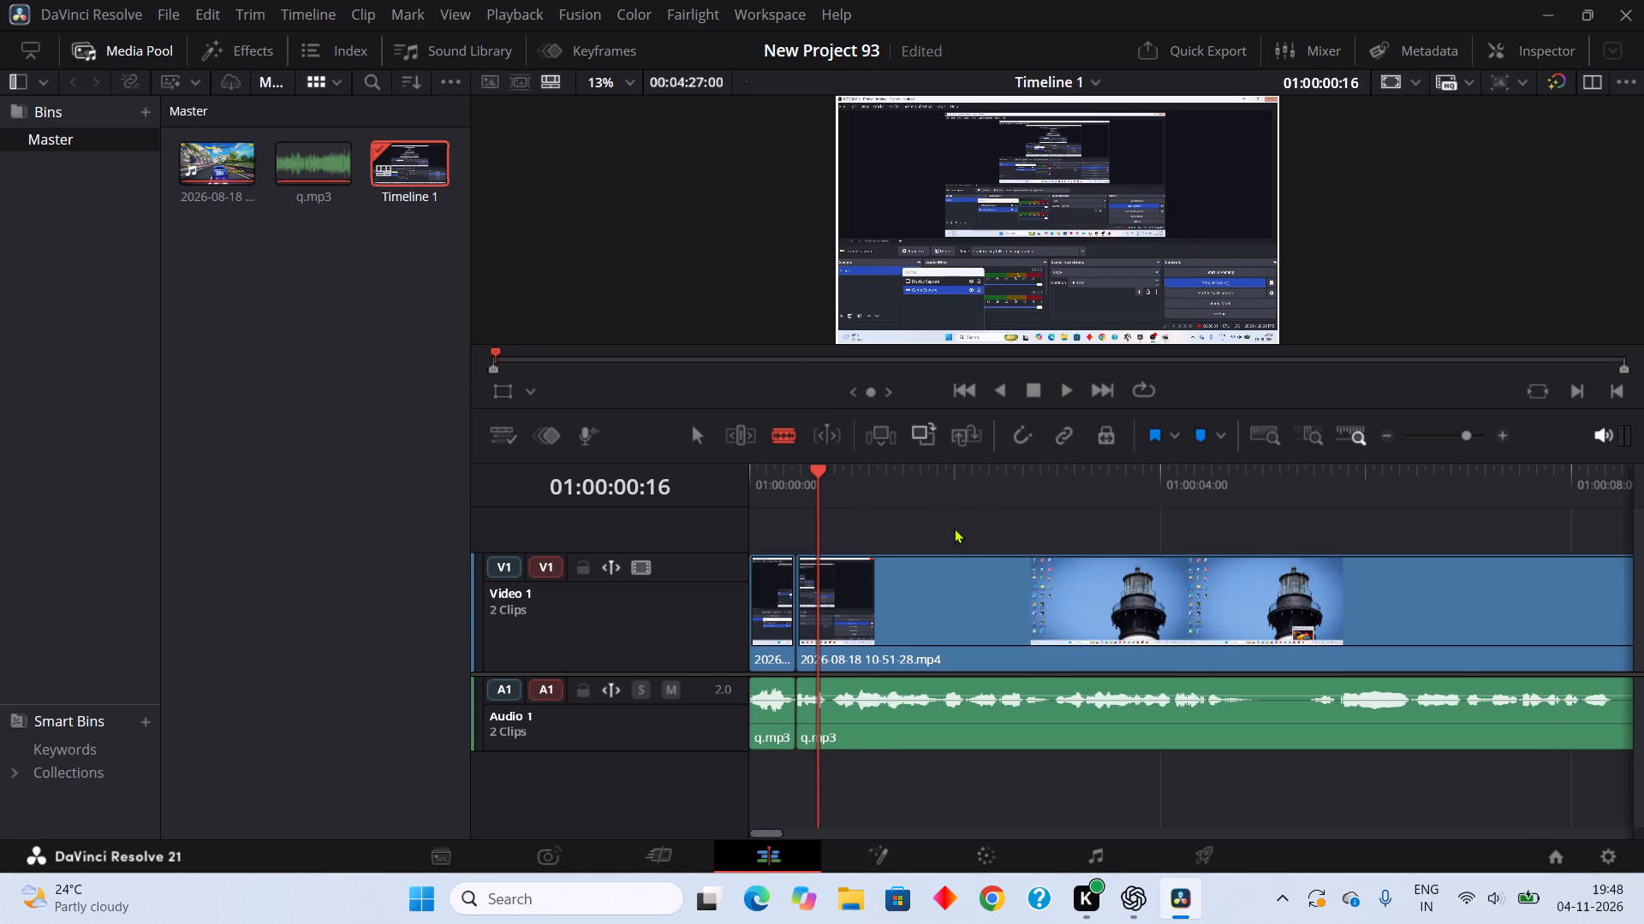
Split q.mp3 around the quiet passage from about 4.8 to 5.5 seconds and ripple cut that passage.
click(1245, 728)
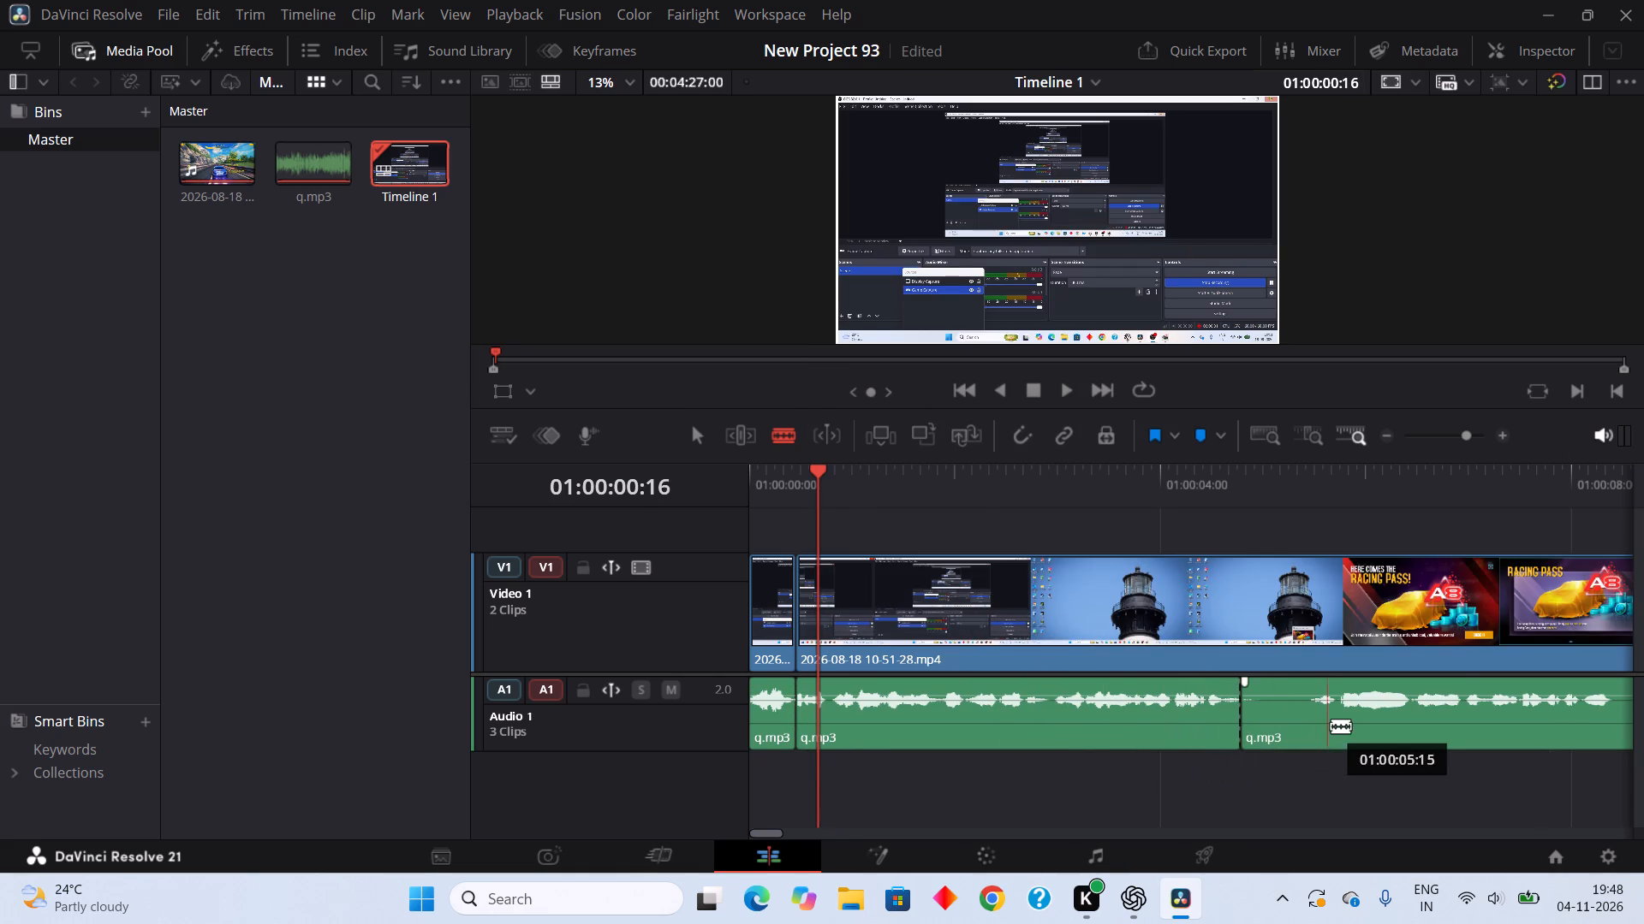
click(1316, 730)
right_click(1281, 728)
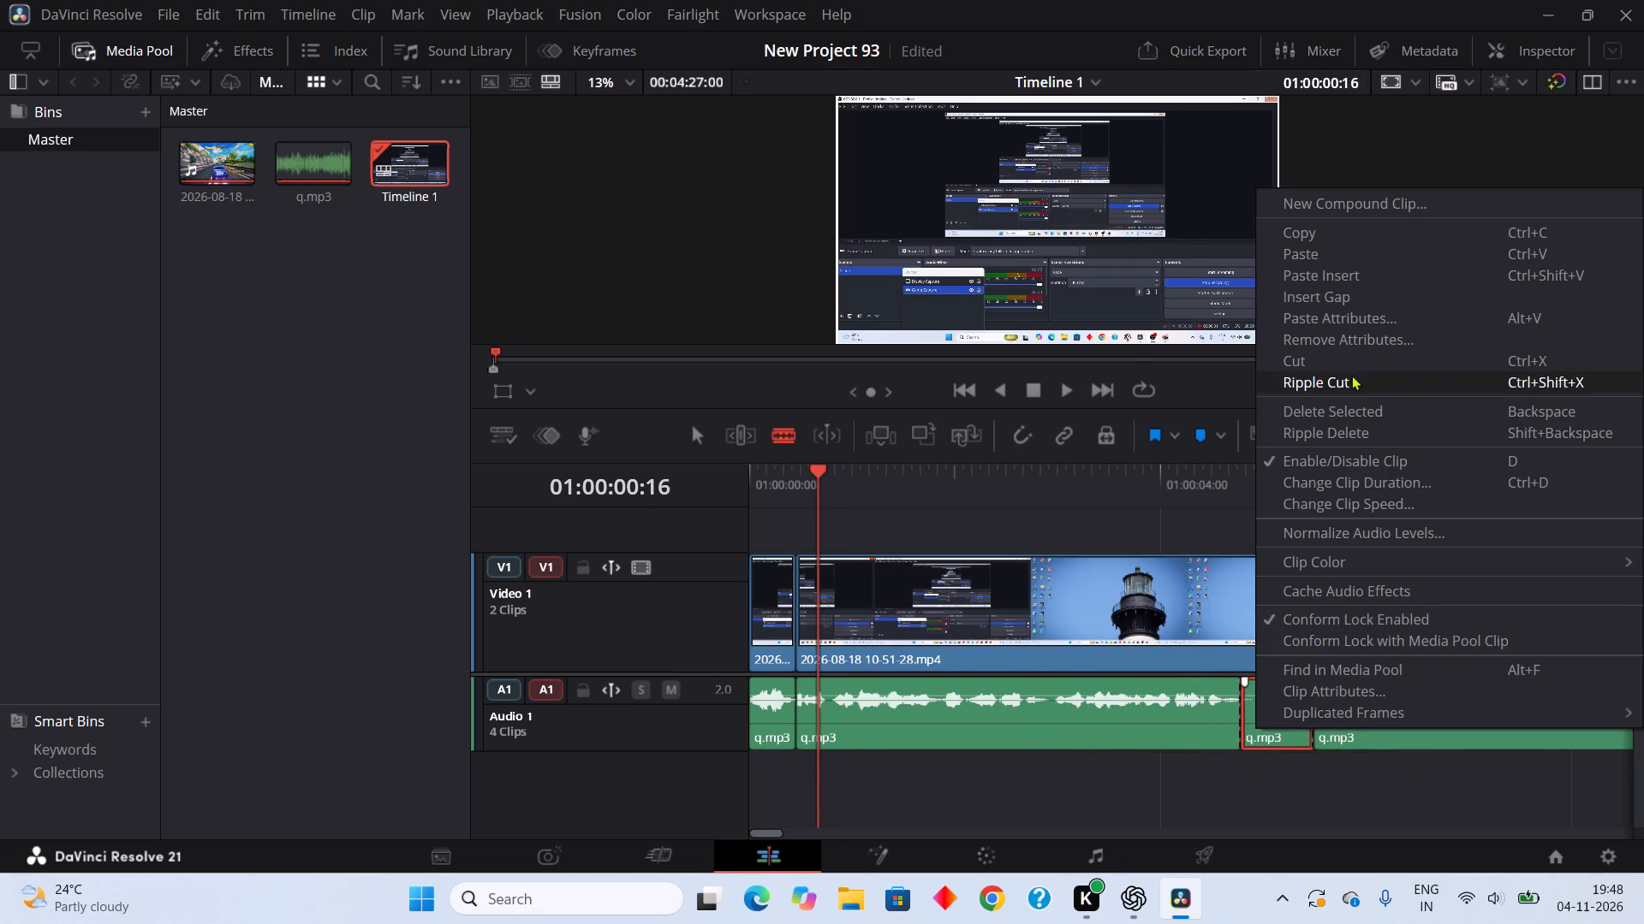
click(1351, 375)
Play on through the Racing Pass screen, split q.mp3 at about 01:00:07:17 and 01:00:07:22, and ripple cut the pause between.
click(1059, 389)
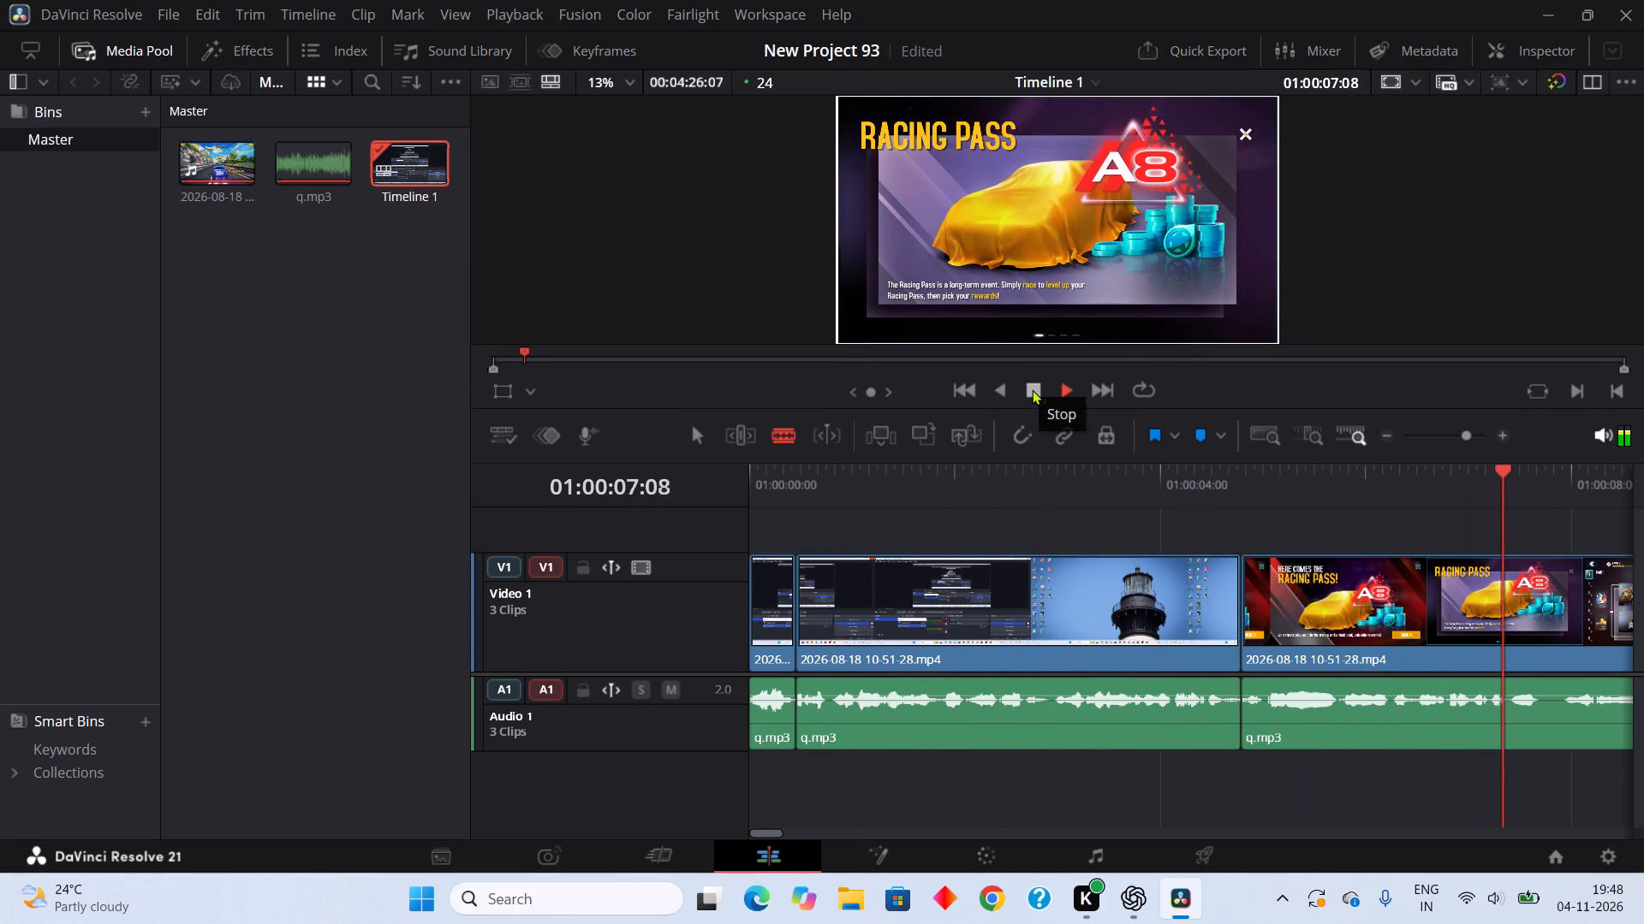
click(1030, 389)
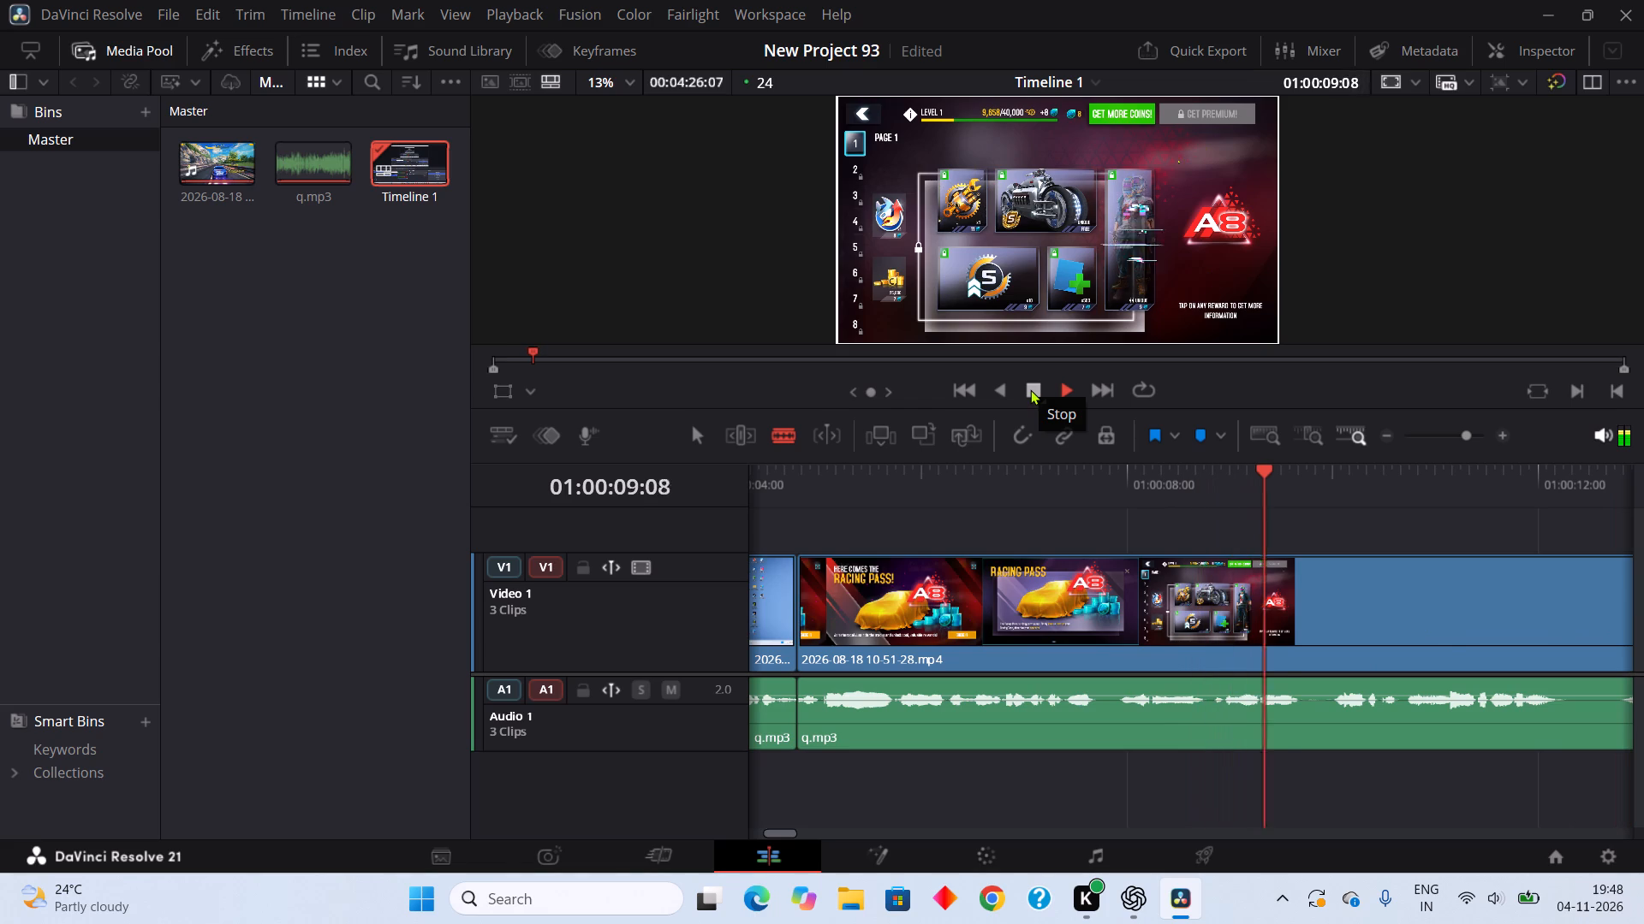
click(1098, 724)
click(1122, 718)
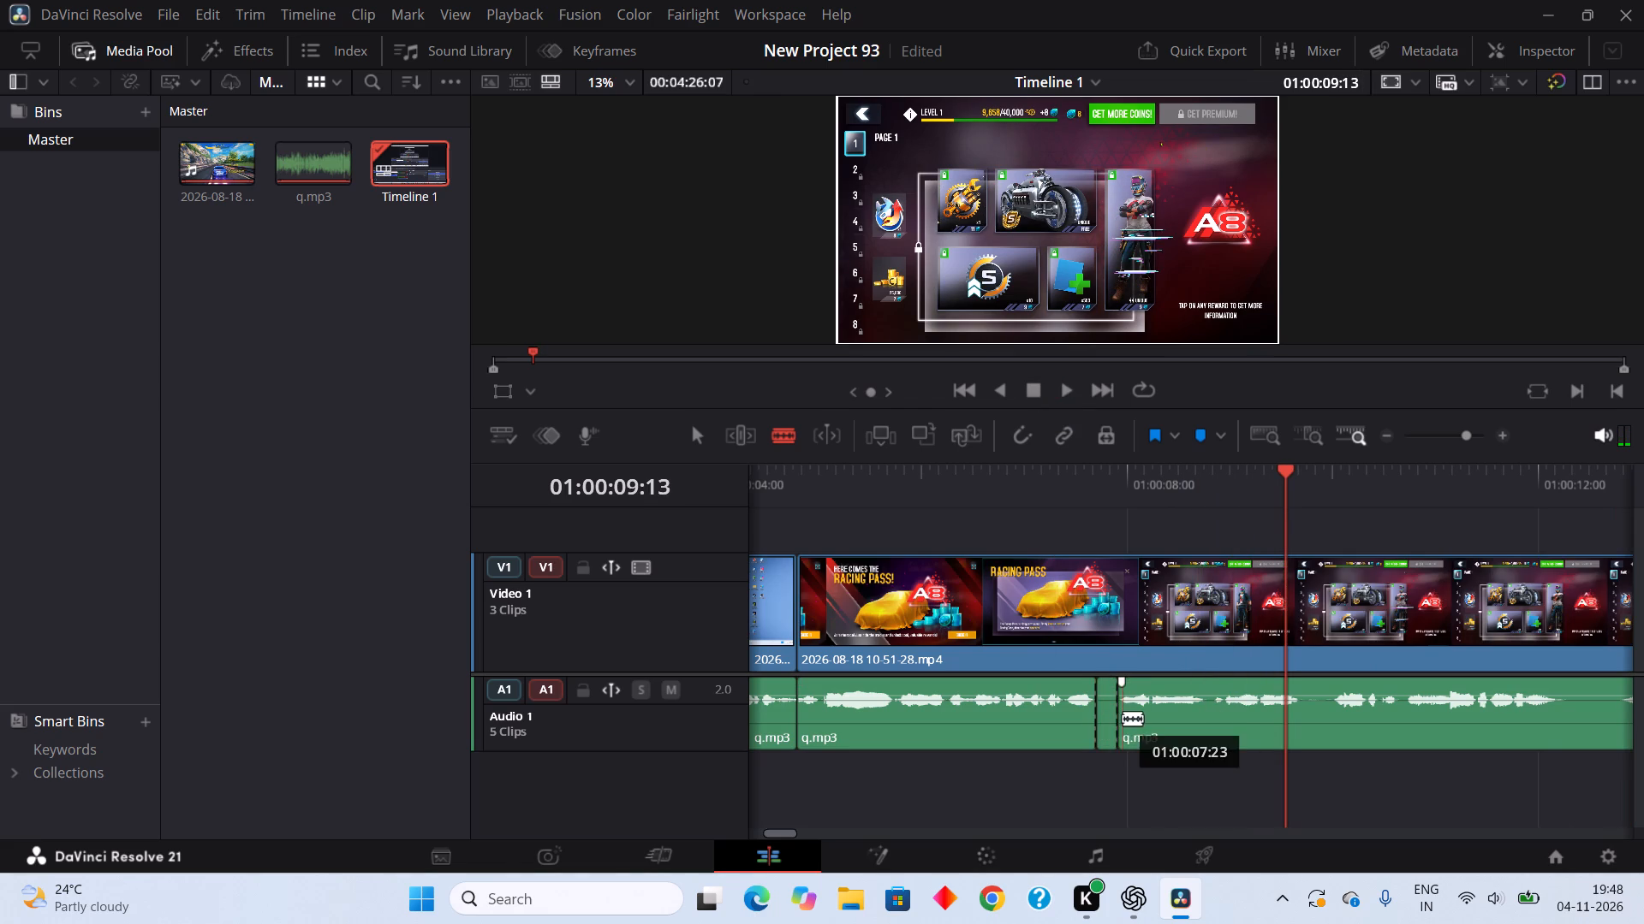
right_click(1110, 720)
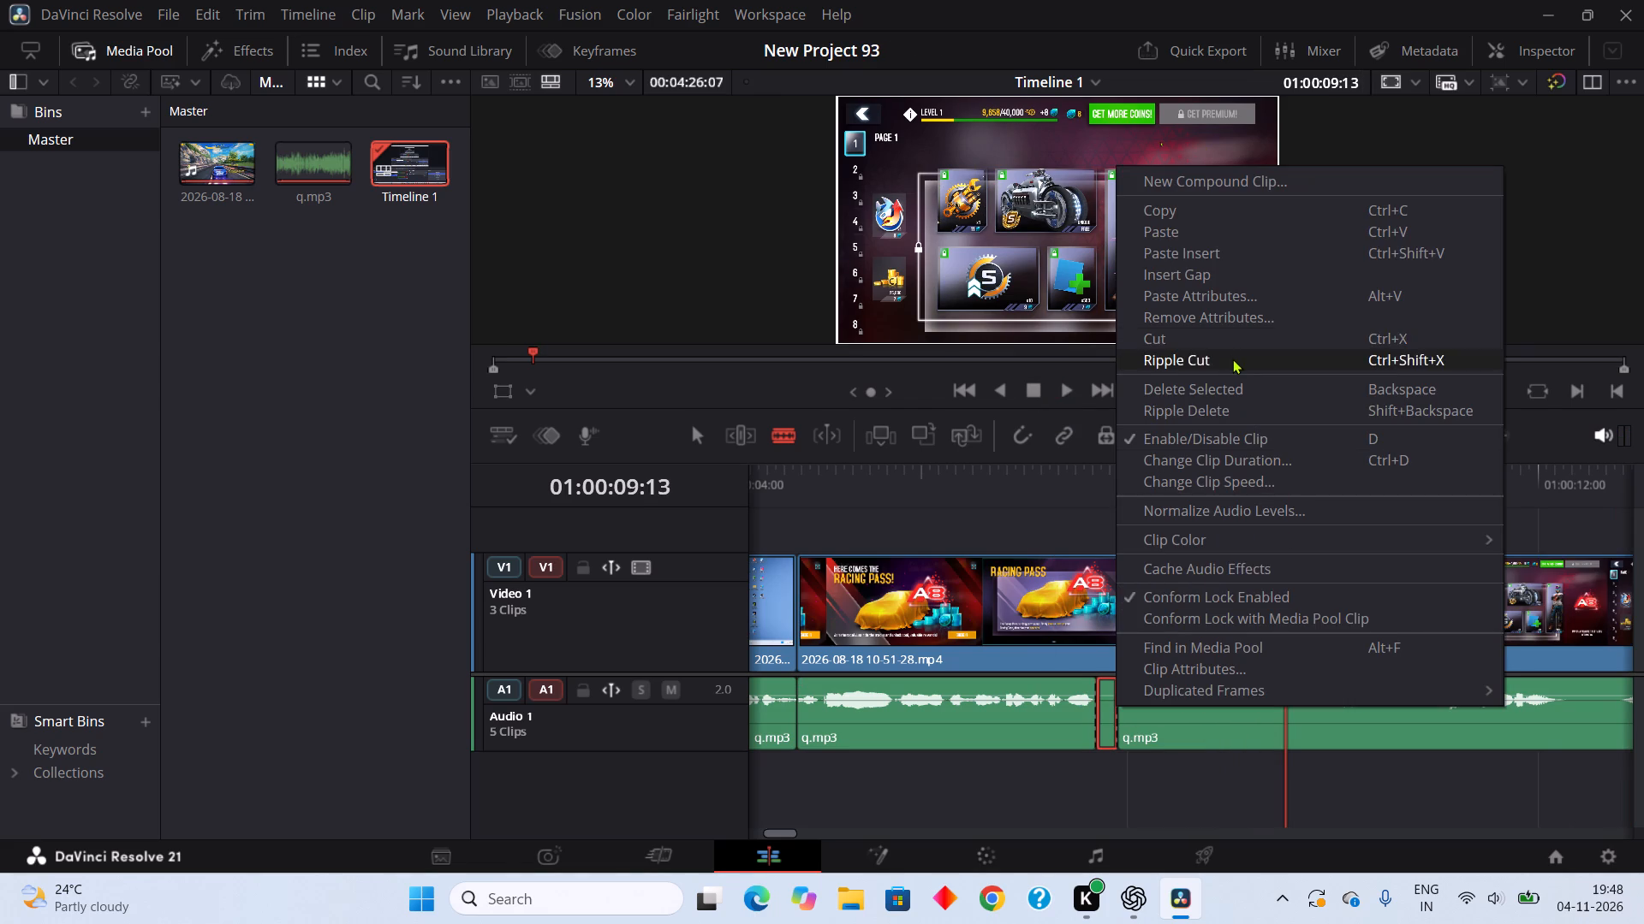
click(1232, 358)
Split q.mp3 at about 01:00:09:12 and 01:00:09:19, and ripple cut the quiet piece between the splits.
click(1283, 720)
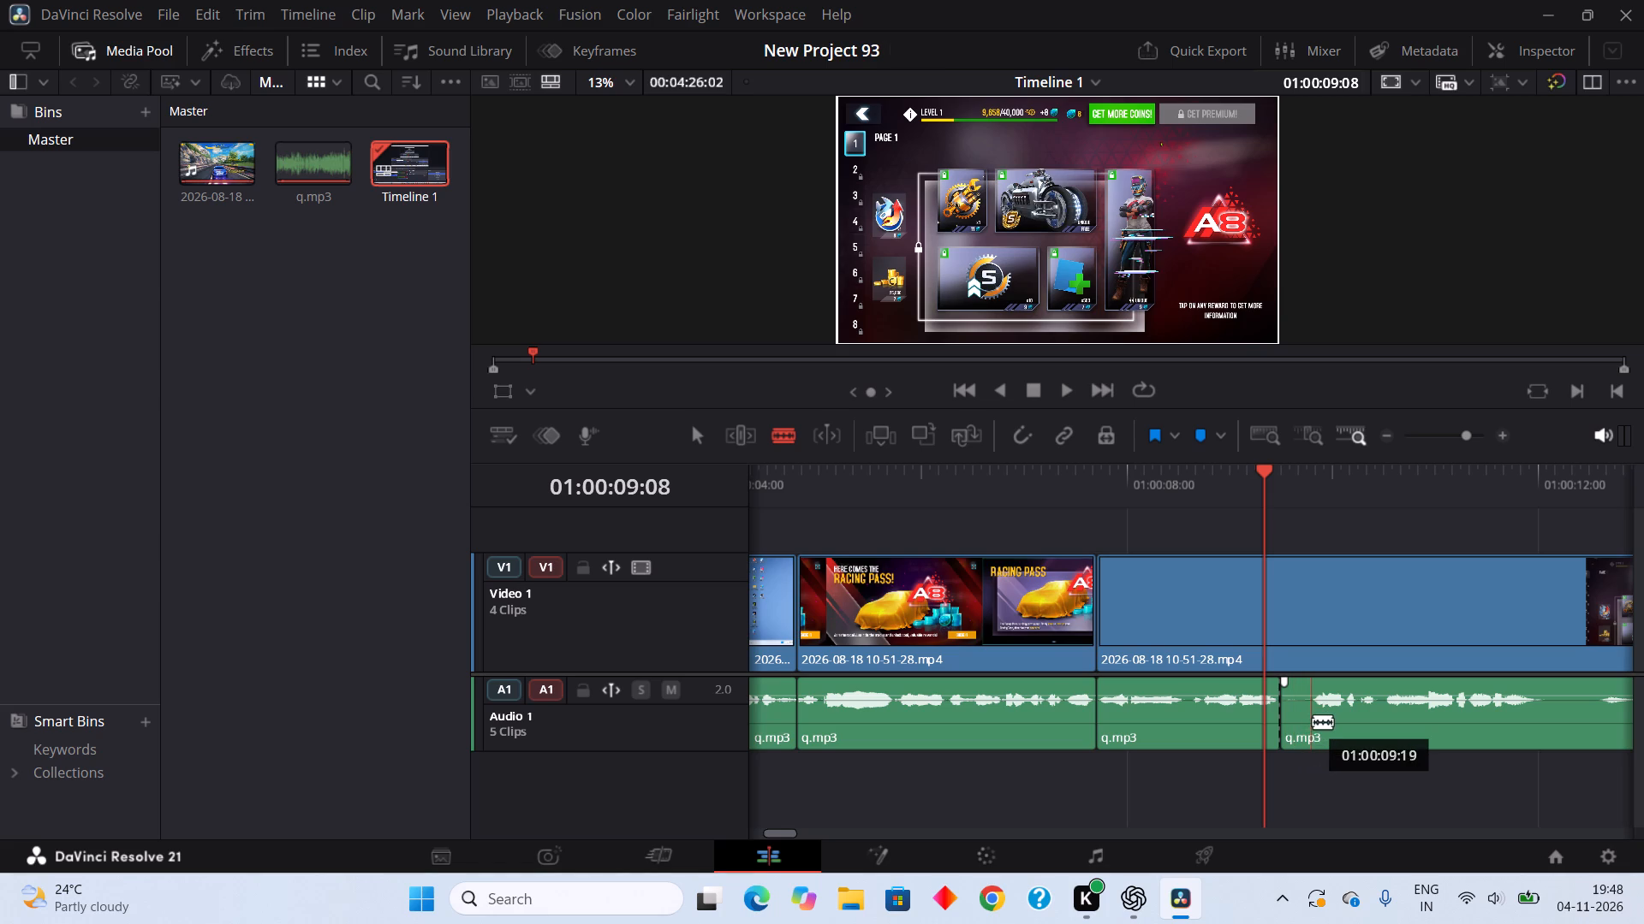
click(1313, 721)
right_click(1296, 726)
click(1326, 378)
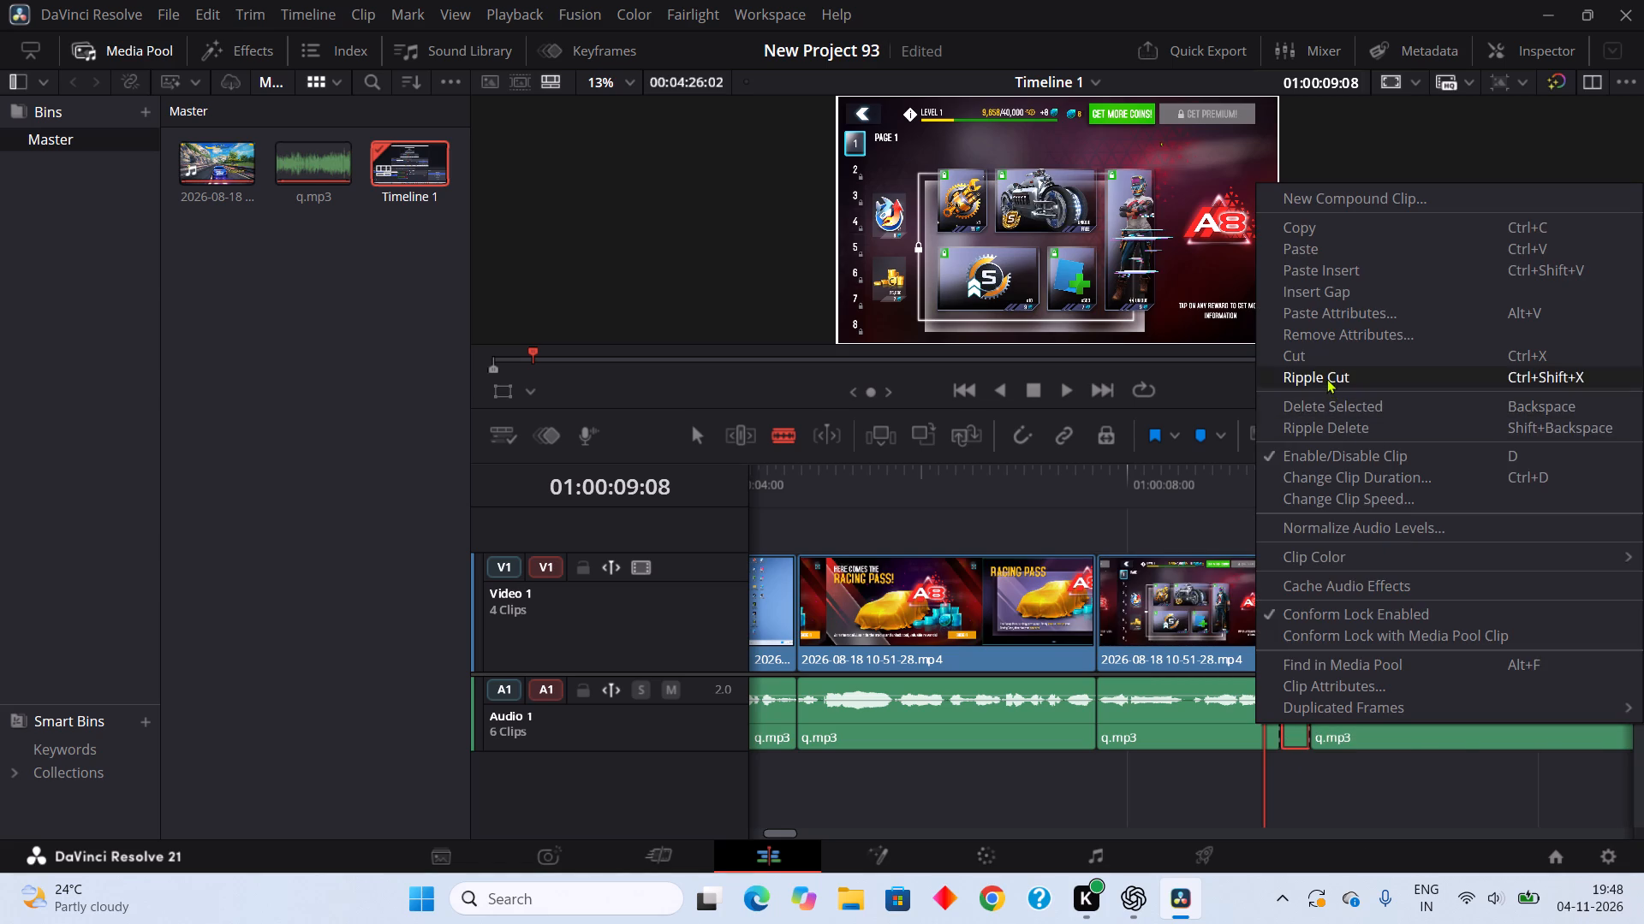
Play on, split q.mp3 at about 01:00:11:17 and 01:00:12:20, and ripple cut the mostly quiet passage between the splits.
click(1063, 383)
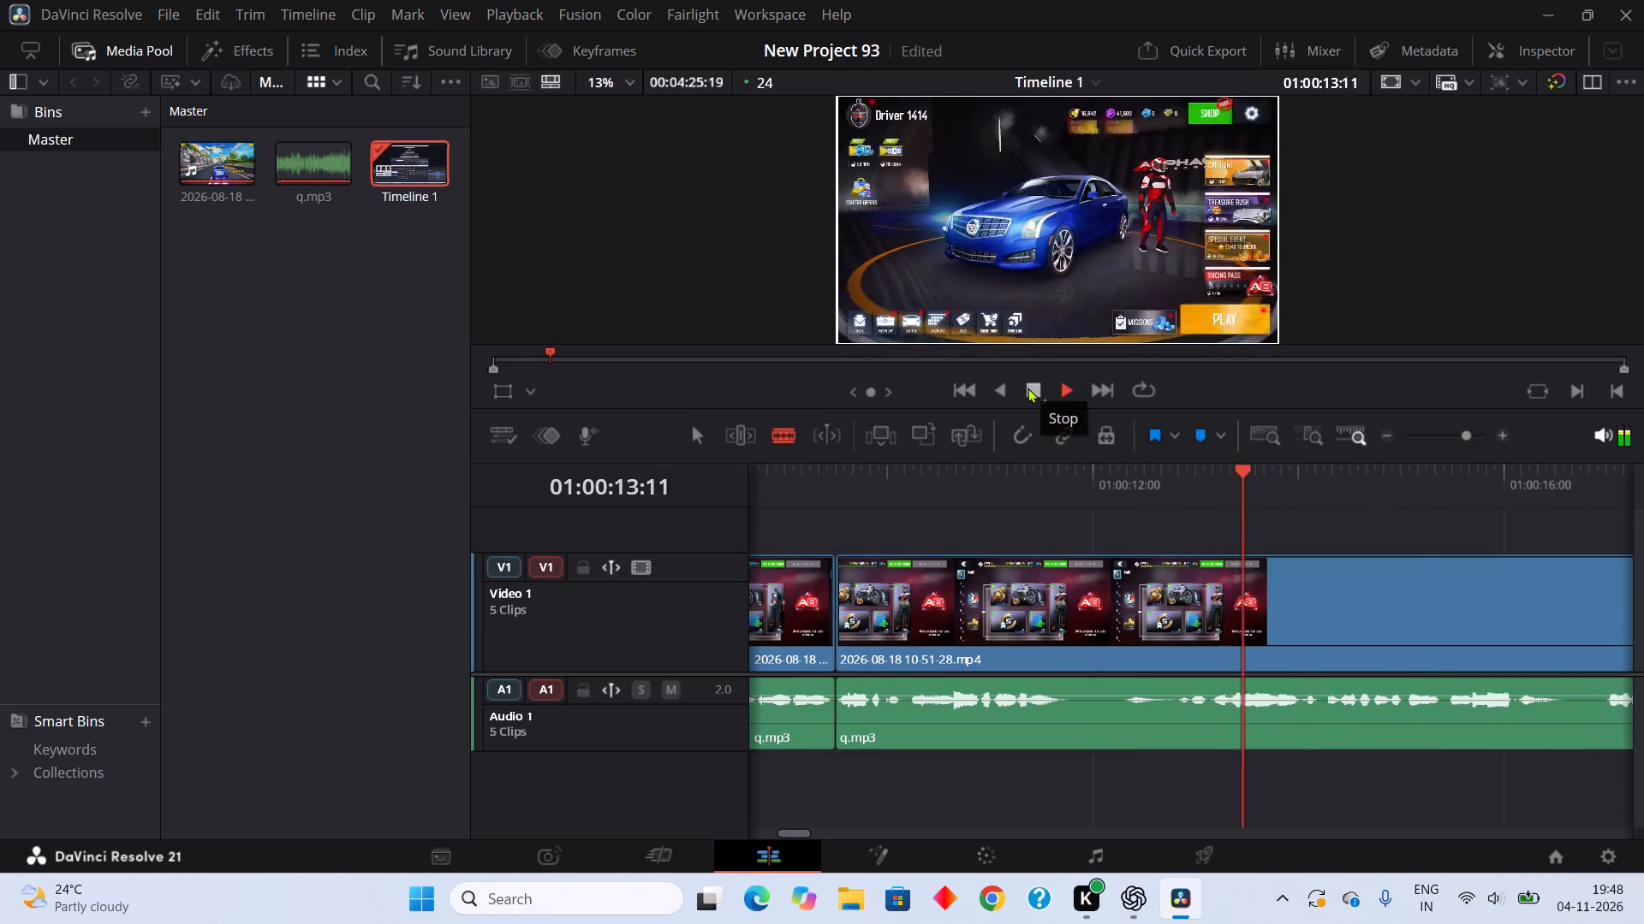
click(1027, 388)
click(1064, 726)
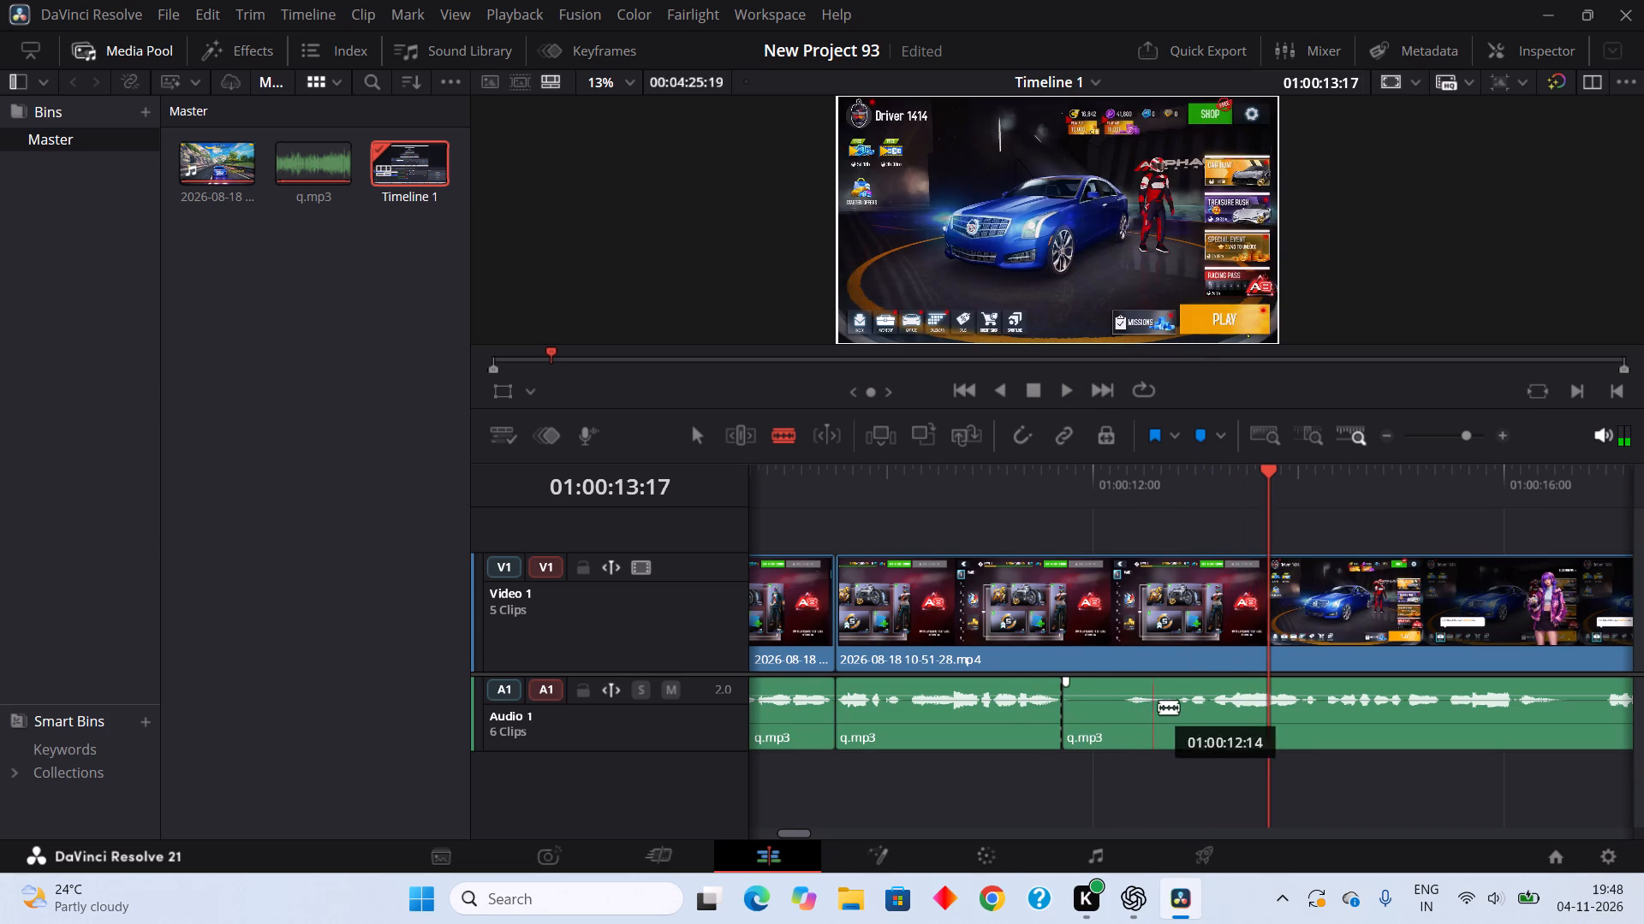
click(1180, 724)
right_click(1164, 720)
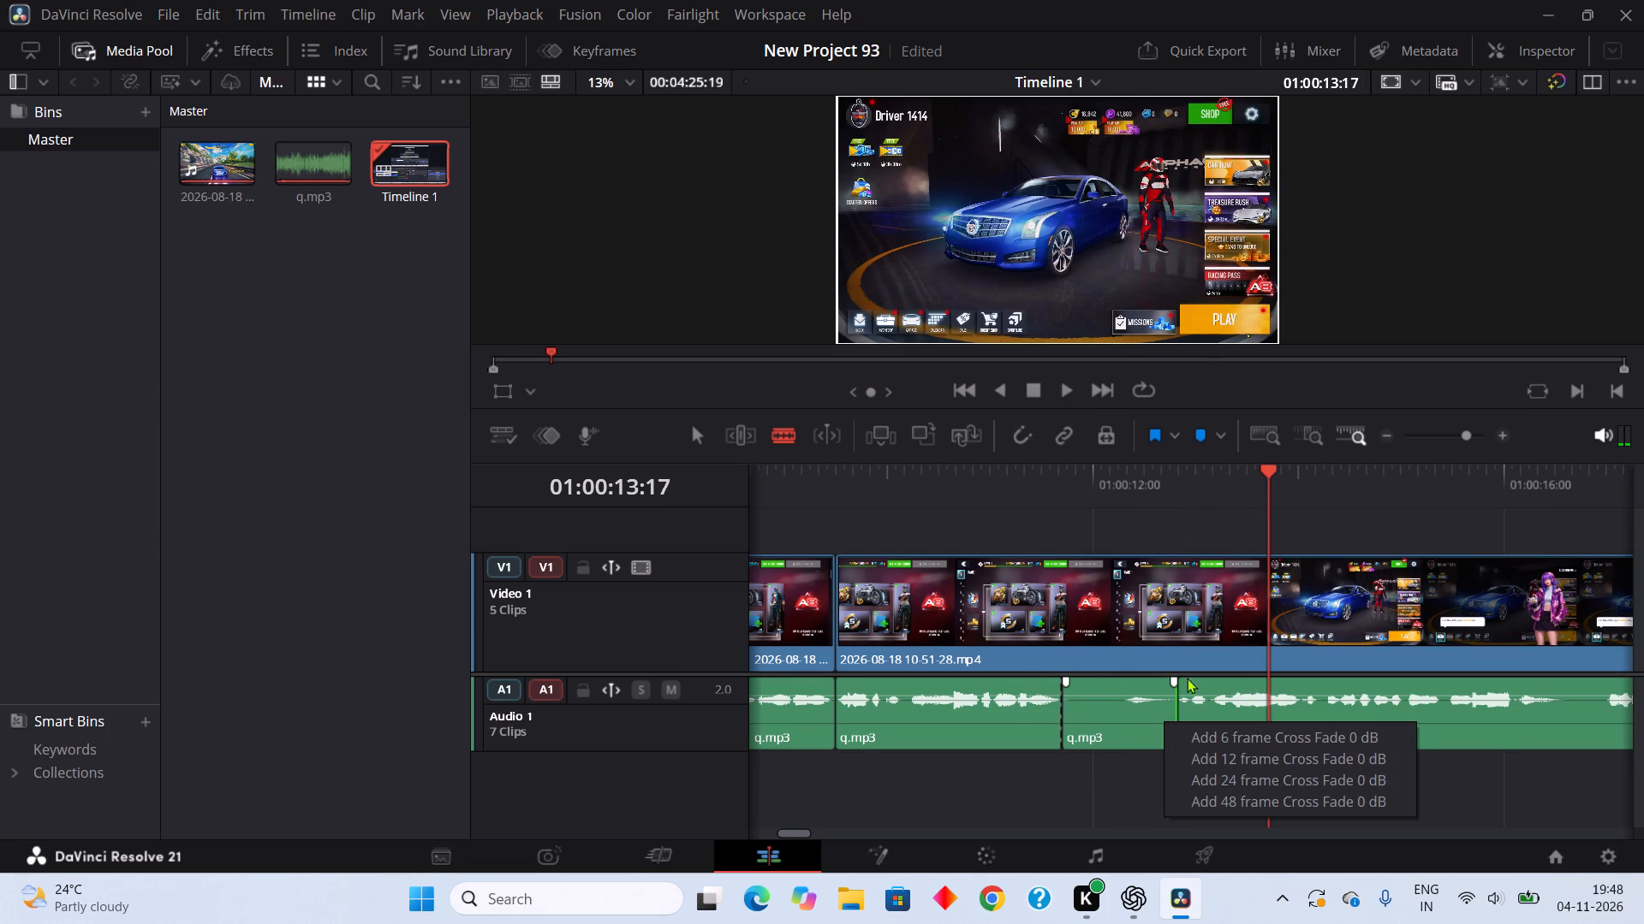
right_click(1127, 684)
click(1258, 335)
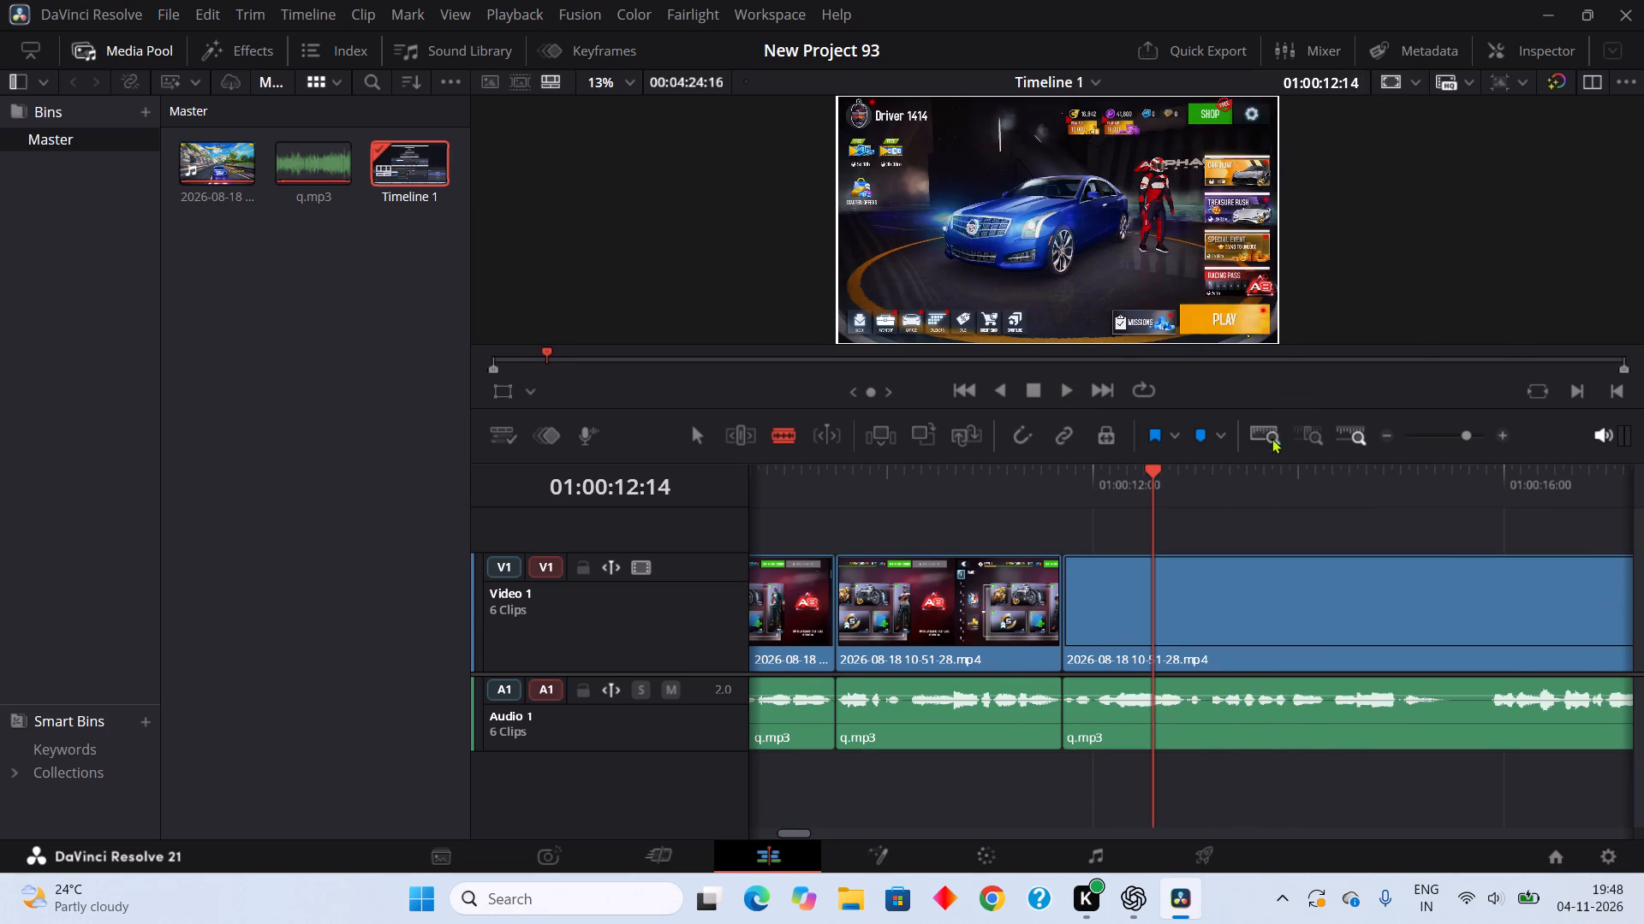
Replay from about 01:00:10:11, split q.mp3 at about 01:00:15:10 and 01:00:15:22, and ripple cut the pause between the splits.
drag(1152, 481, 933, 518)
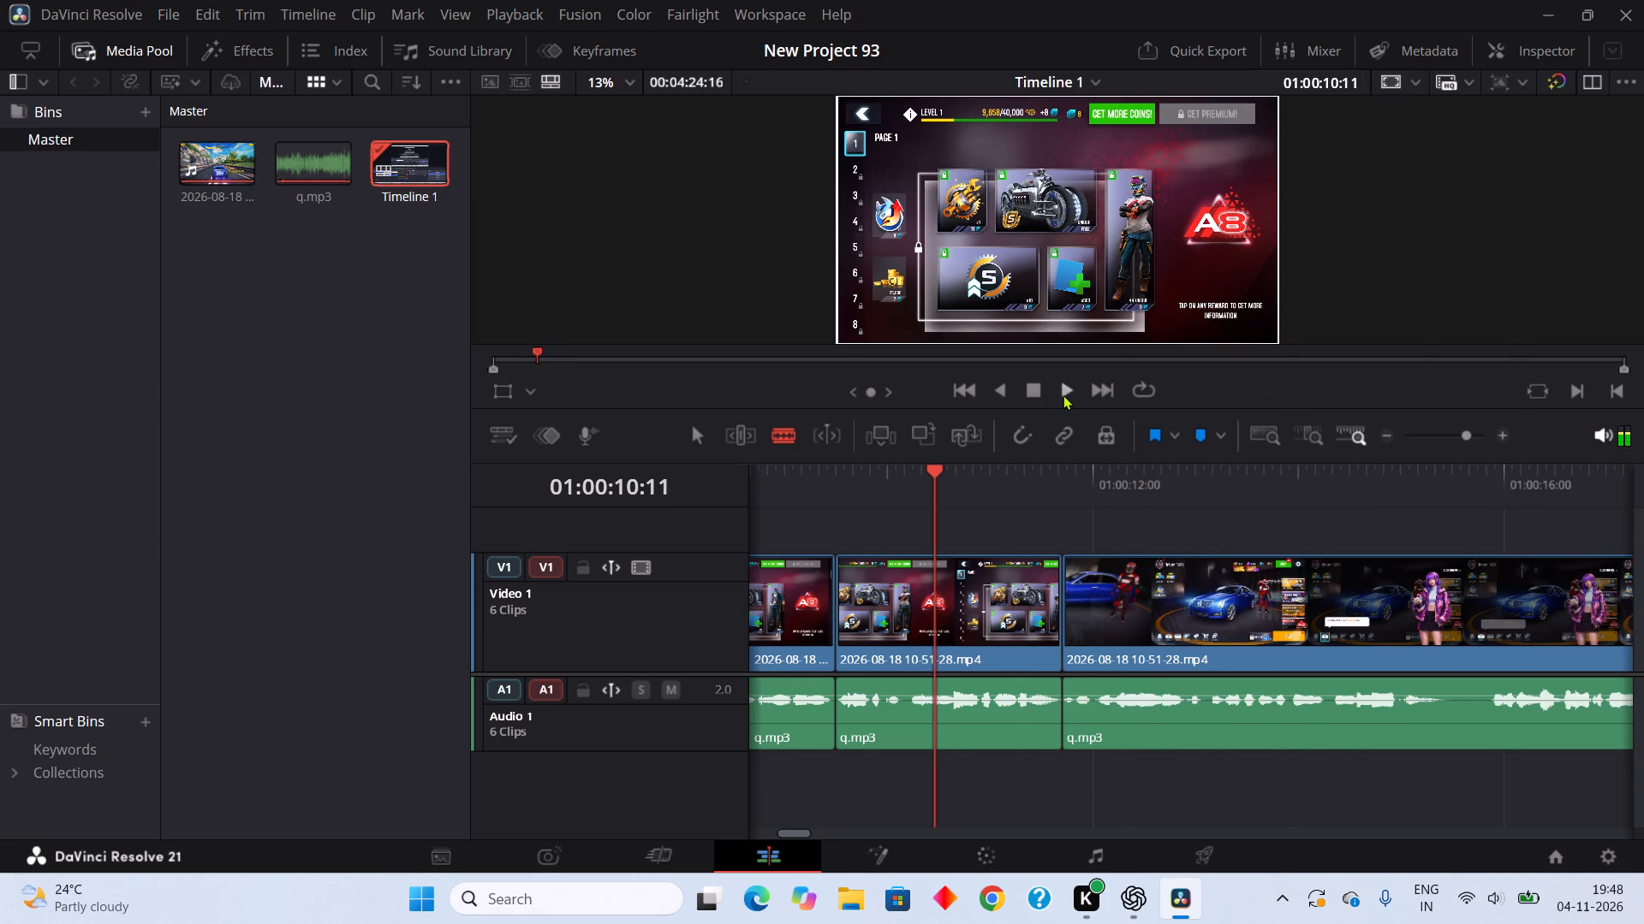
click(1063, 393)
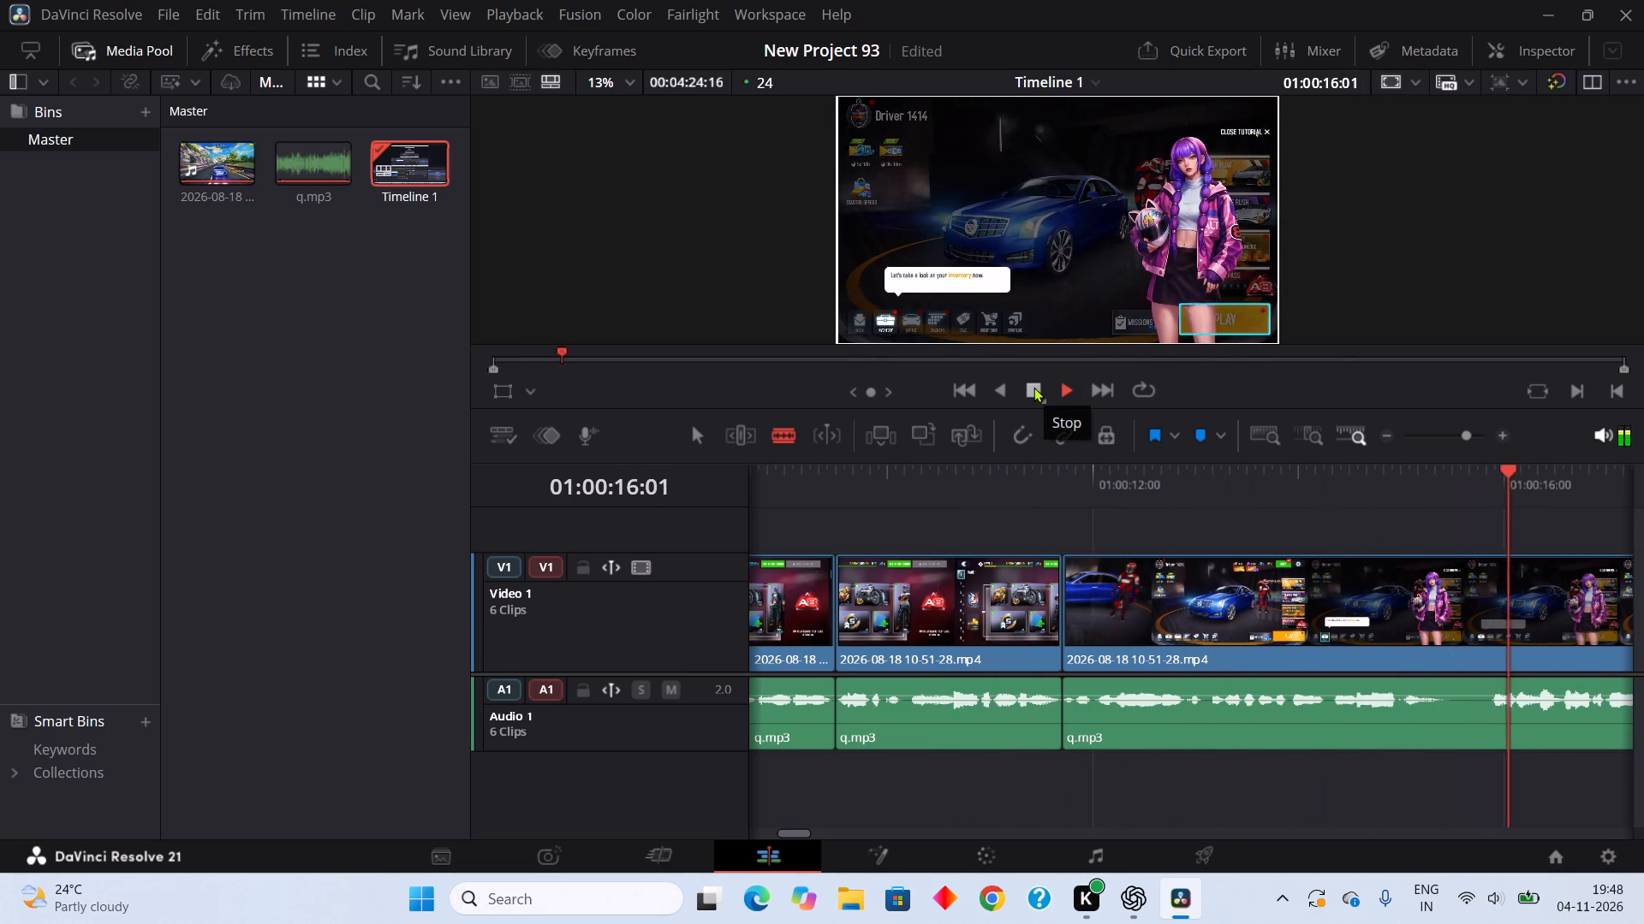
click(1034, 388)
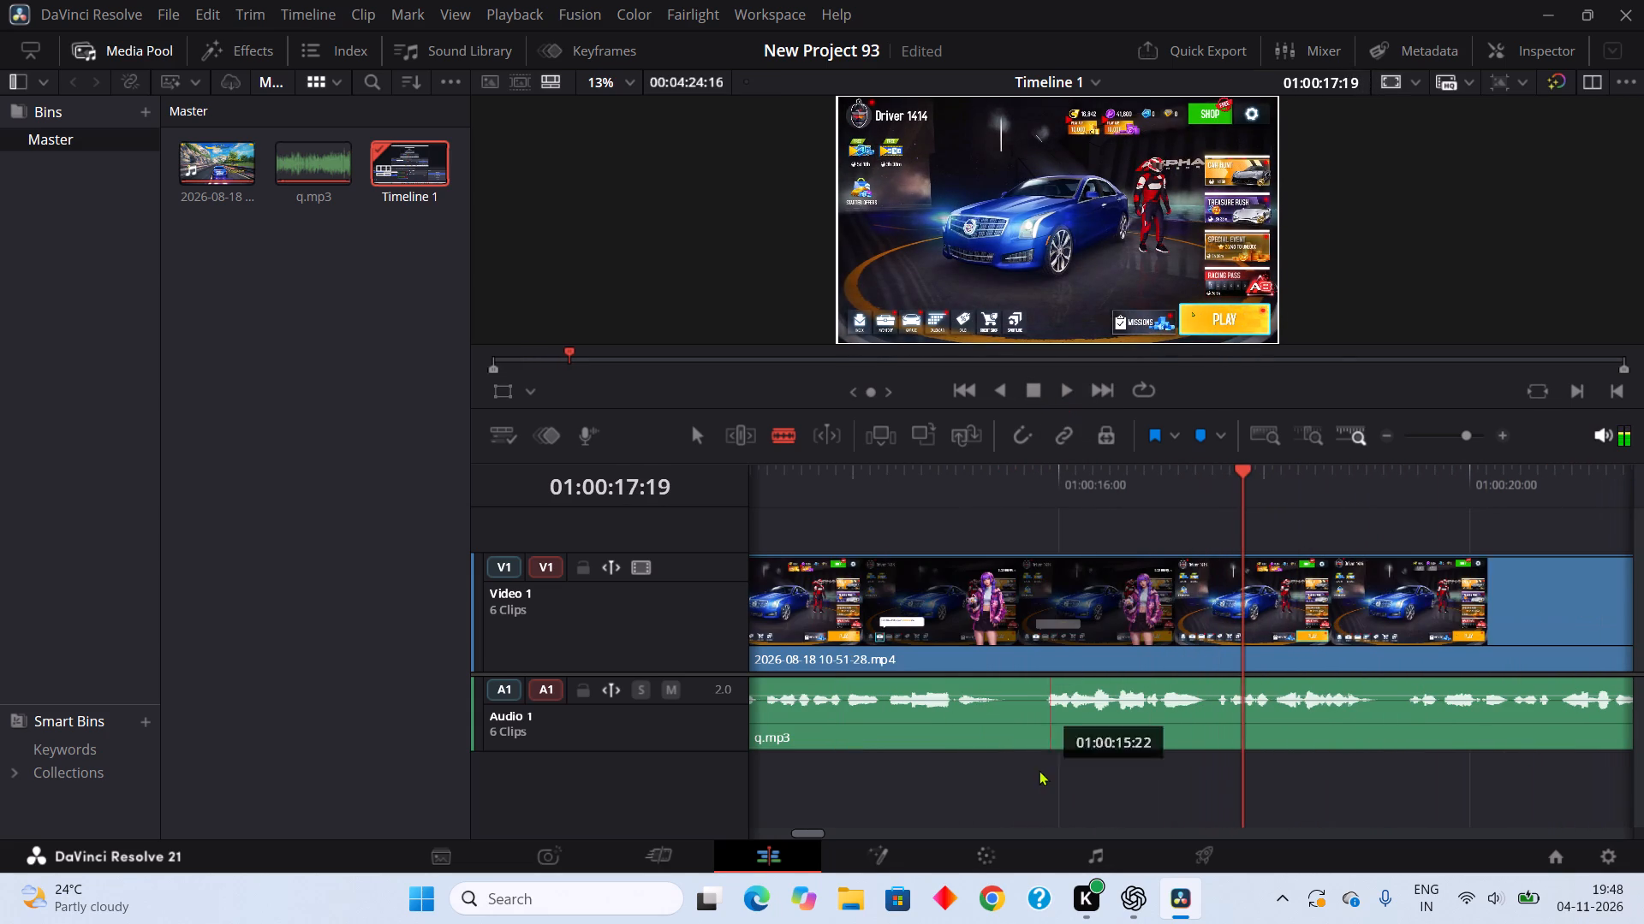
click(998, 726)
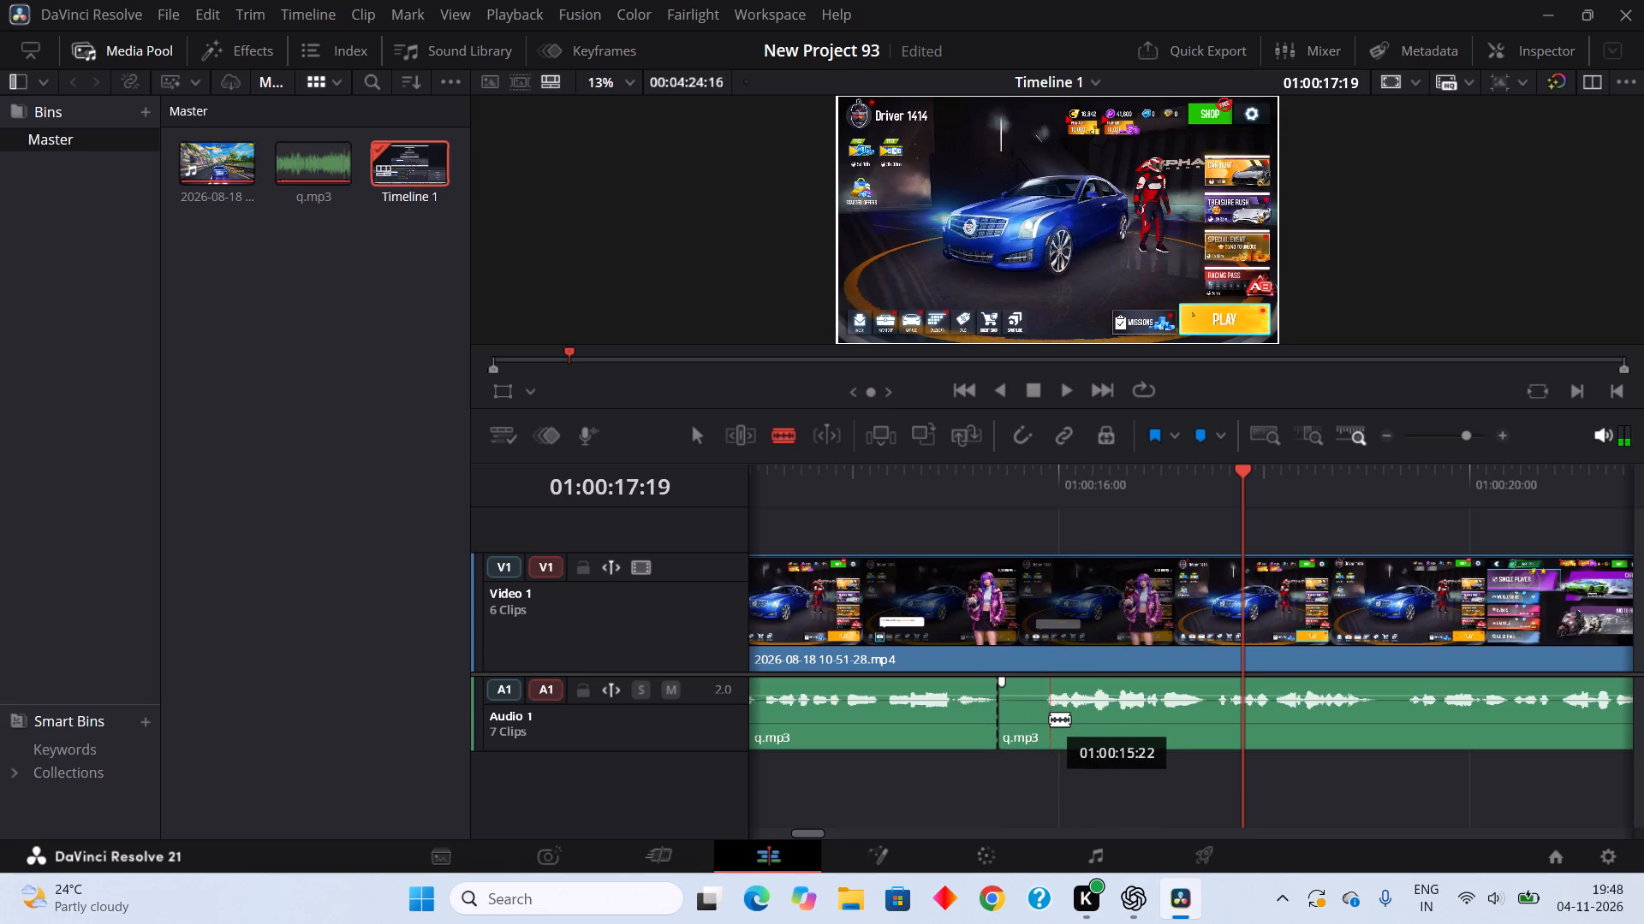
click(1050, 726)
right_click(1038, 727)
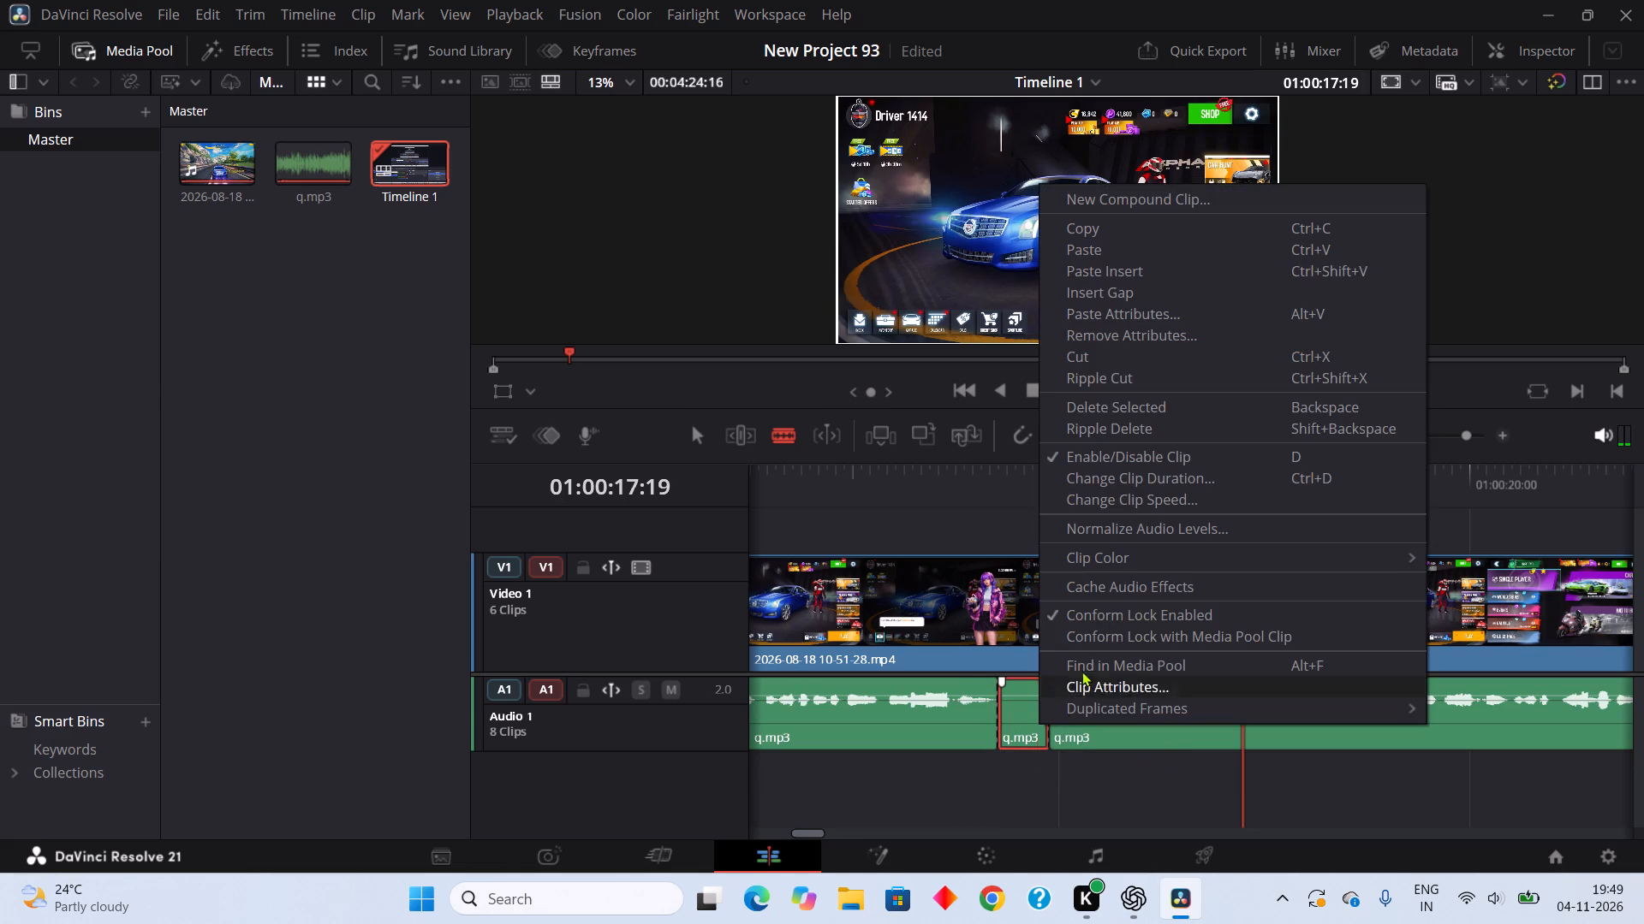
click(1117, 375)
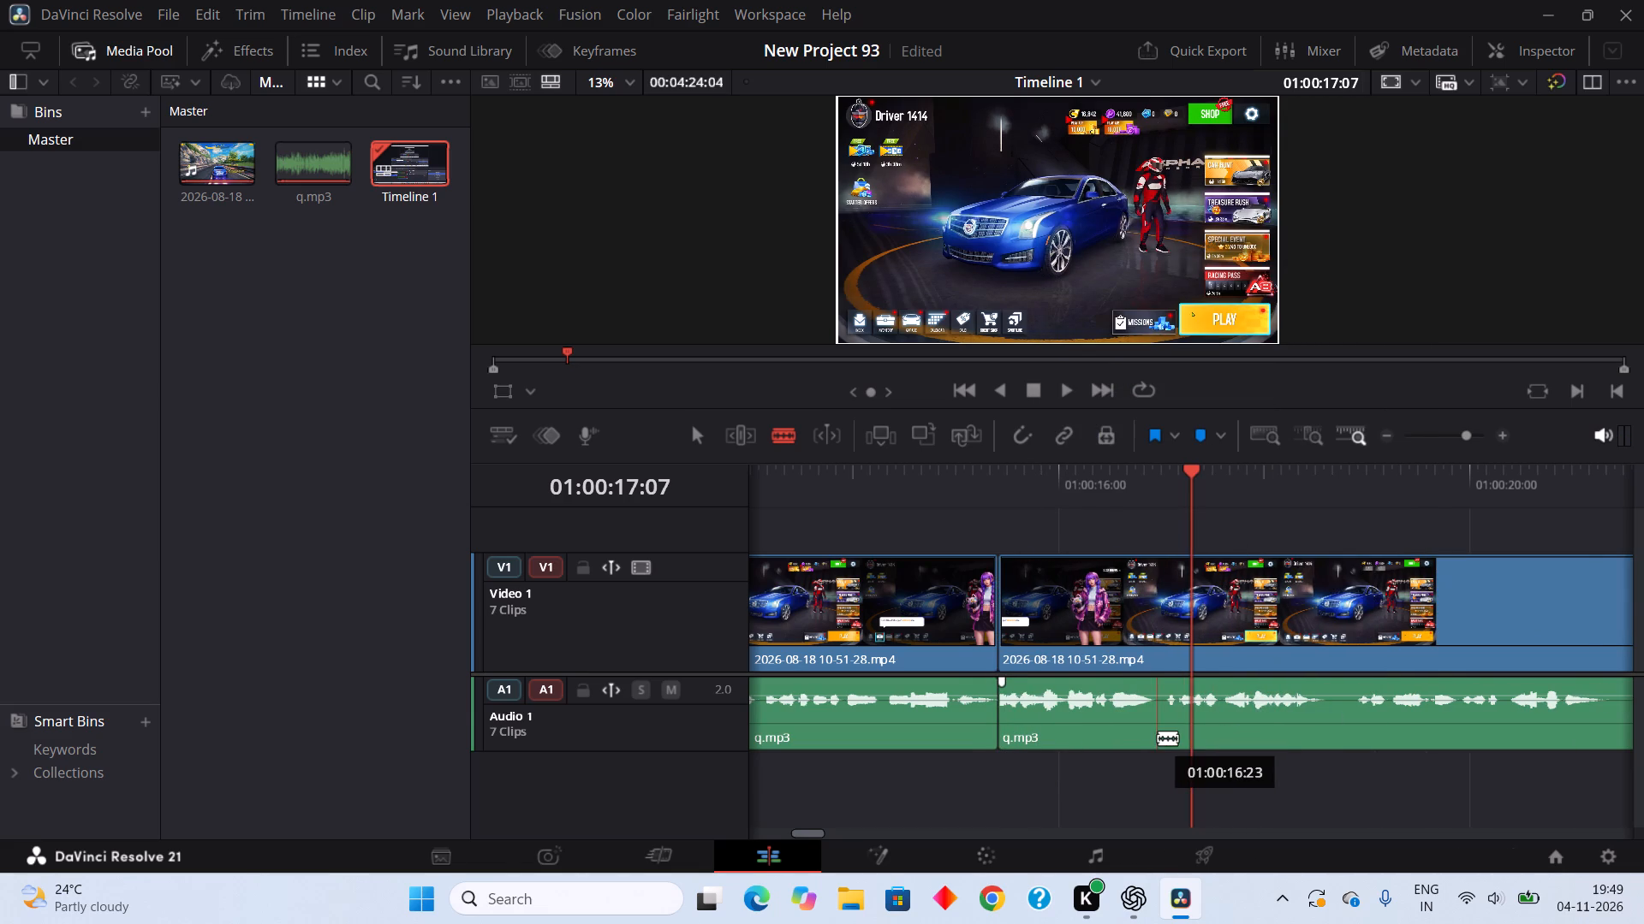
Split q.mp3 at about 01:00:16:23 and 01:00:17:01, and ripple cut the tiny gap between the splits.
click(1158, 737)
click(1167, 731)
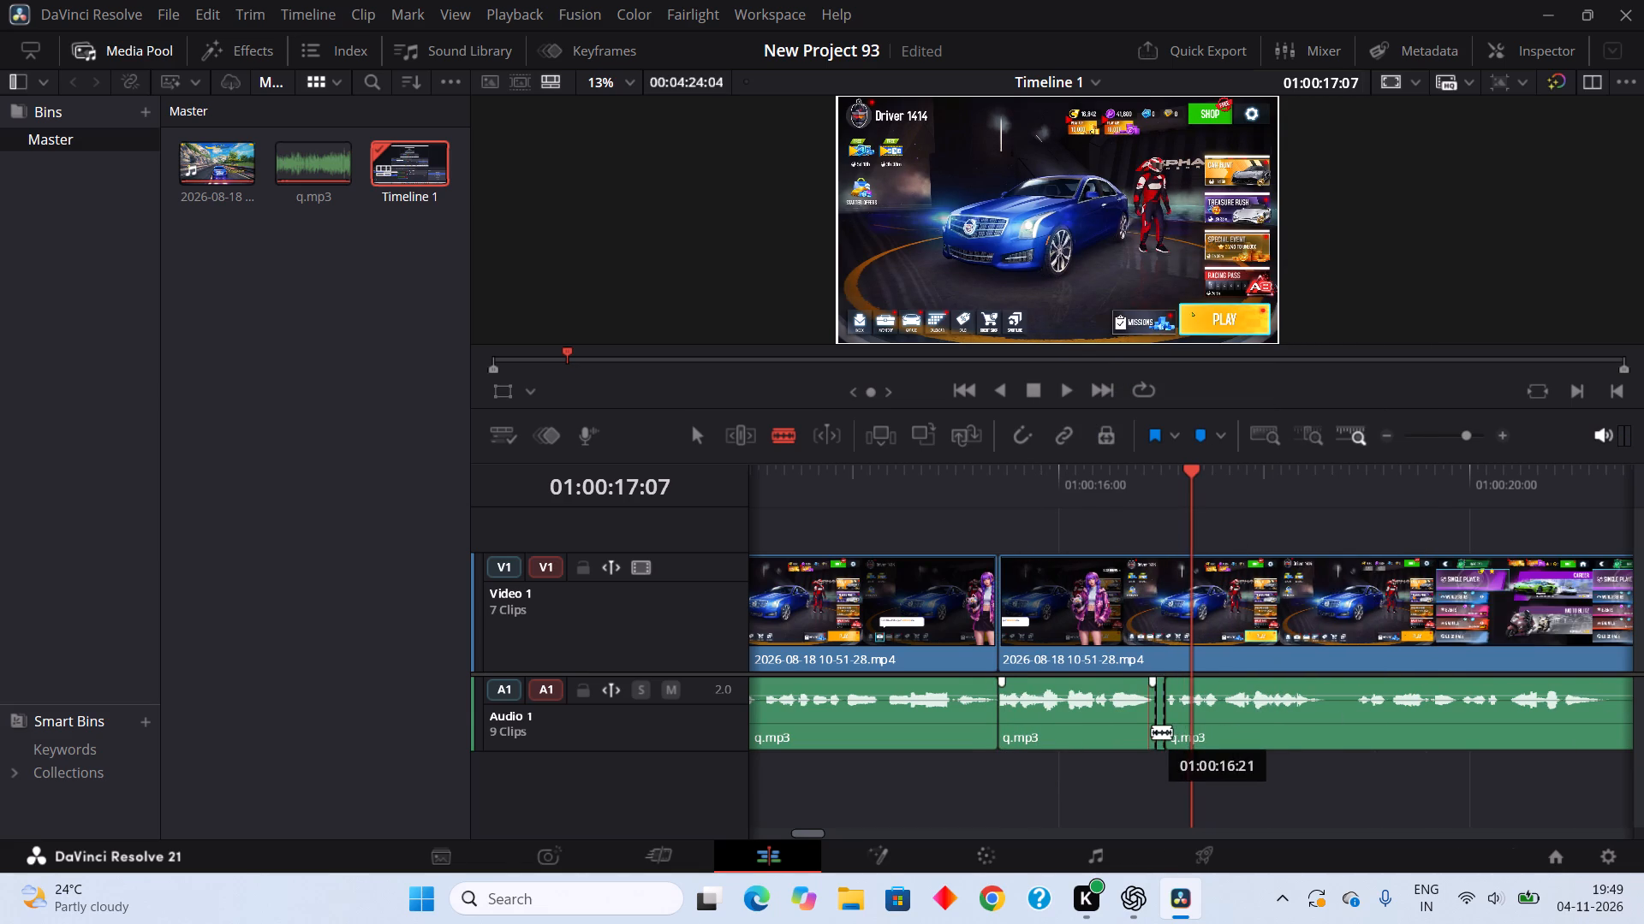
right_click(1160, 730)
click(1252, 378)
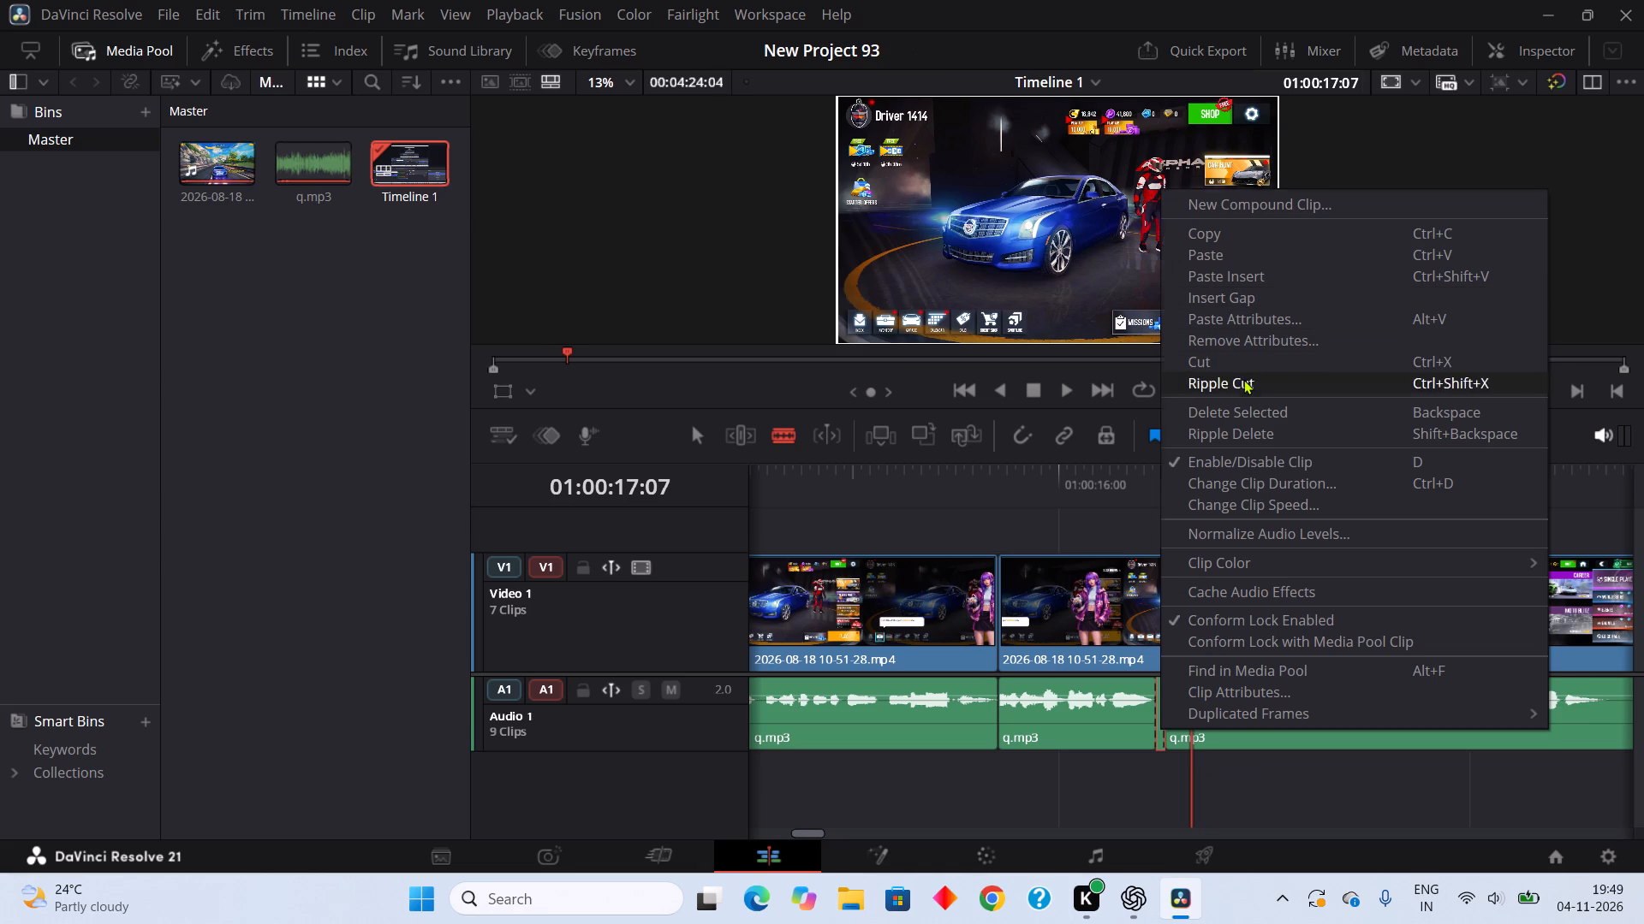
Split q.mp3 at about 01:00:18:12 and 01:00:18:19, and ripple cut the short pause between the splits.
click(1315, 716)
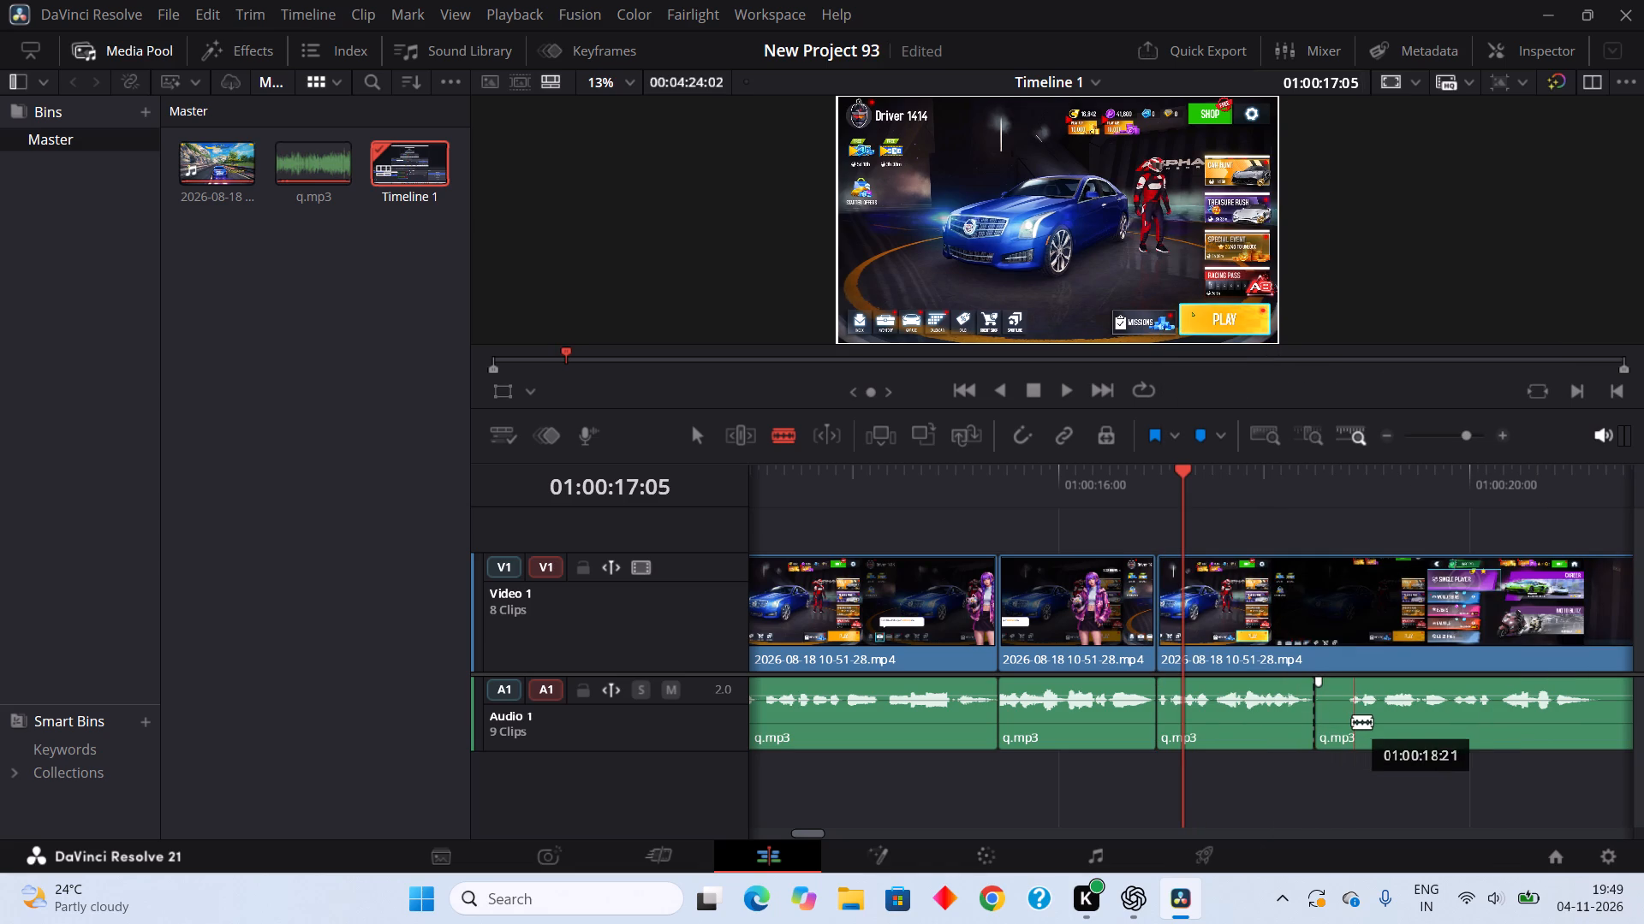
click(1349, 725)
right_click(1330, 719)
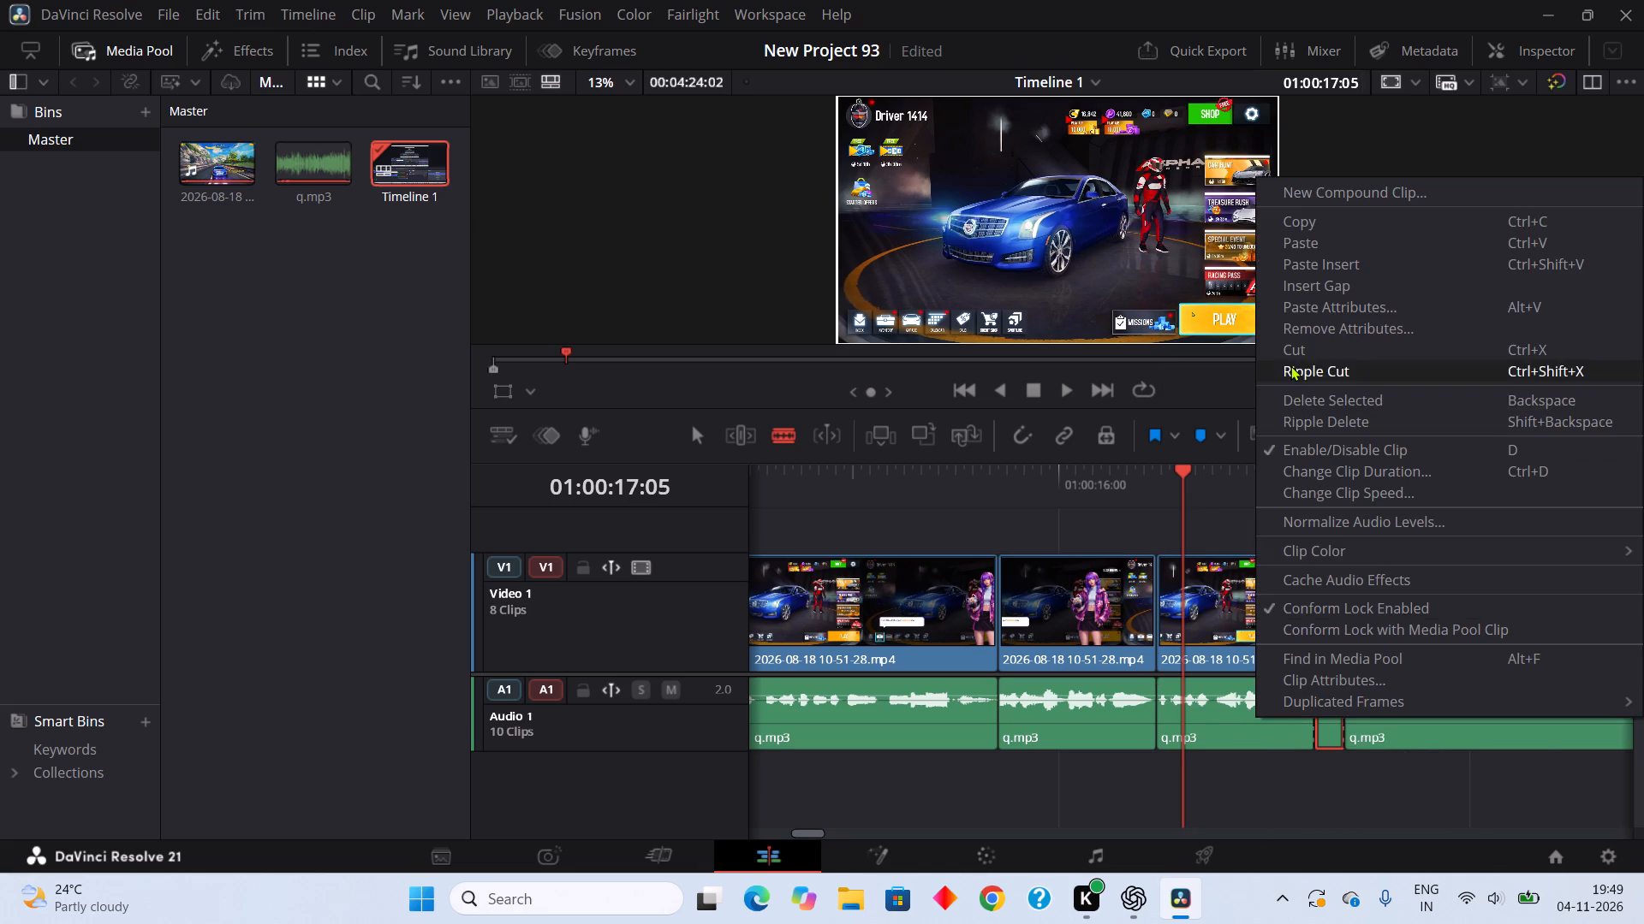
double_click(1290, 365)
Play on, split q.mp3 at about 01:00:20:21 and 01:00:21:10, and ripple cut the quiet piece between the splits.
click(1065, 388)
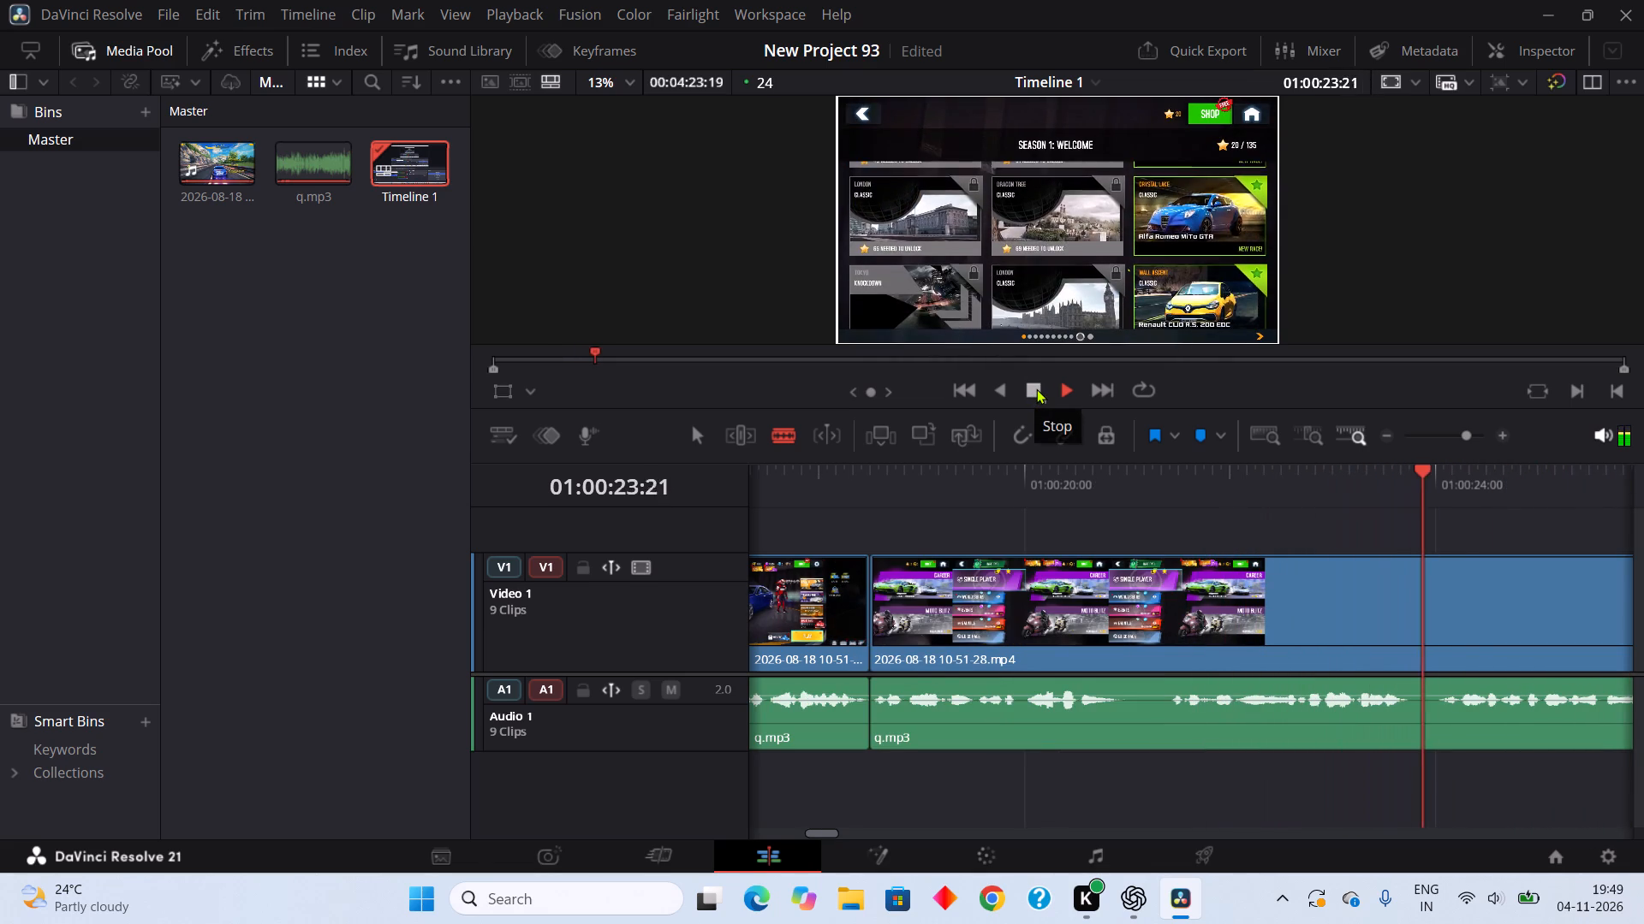
click(1036, 388)
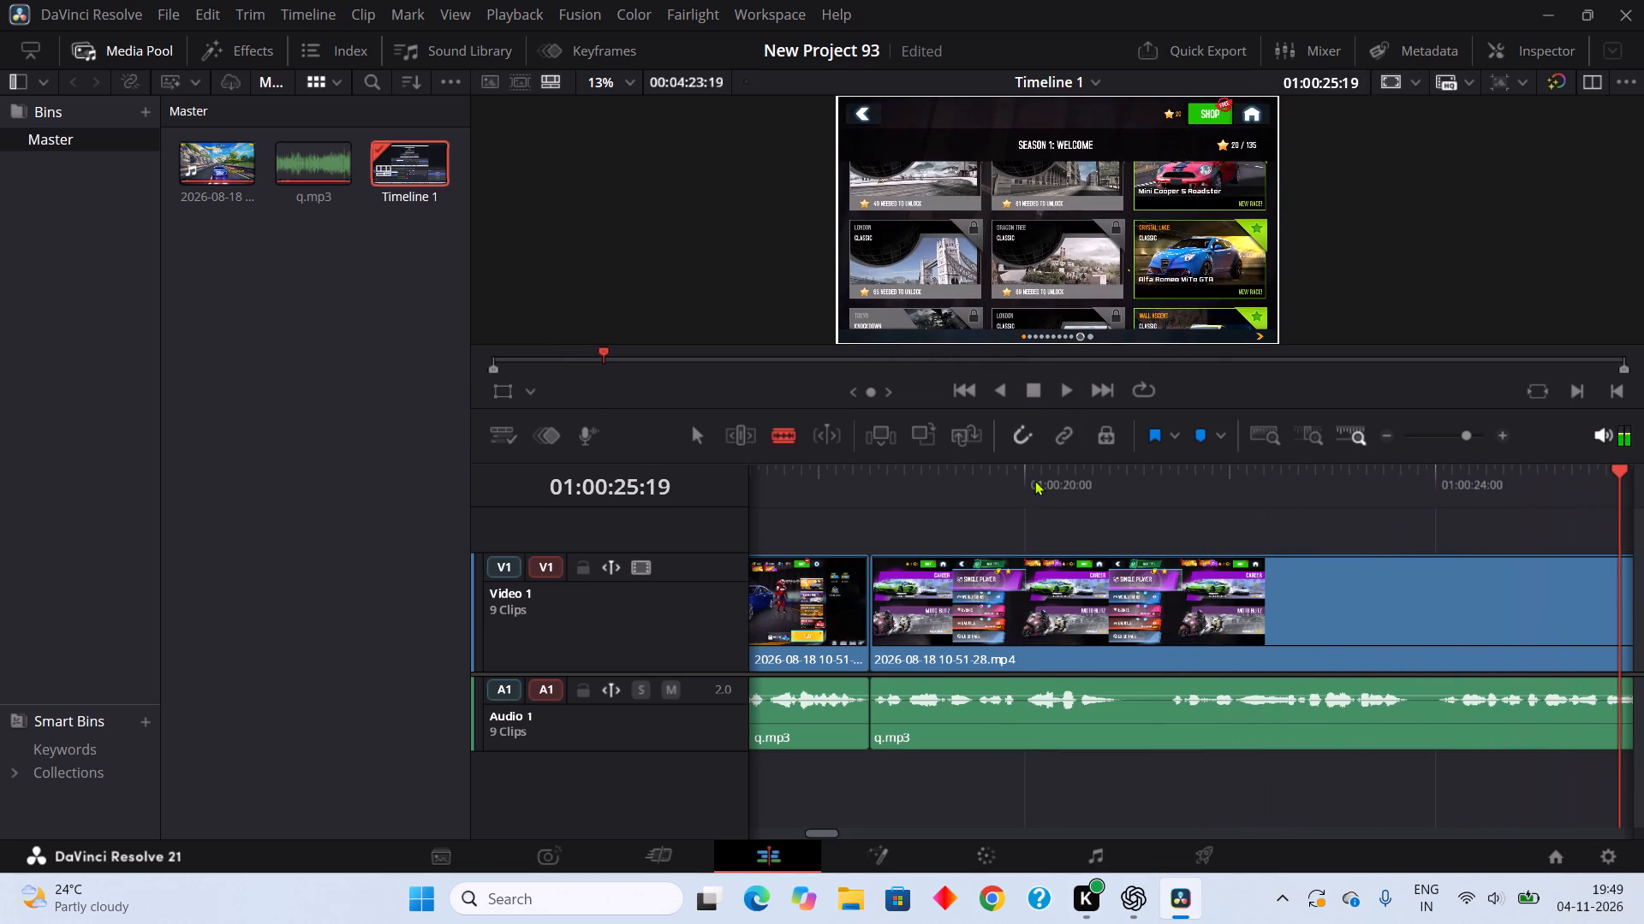
click(1117, 729)
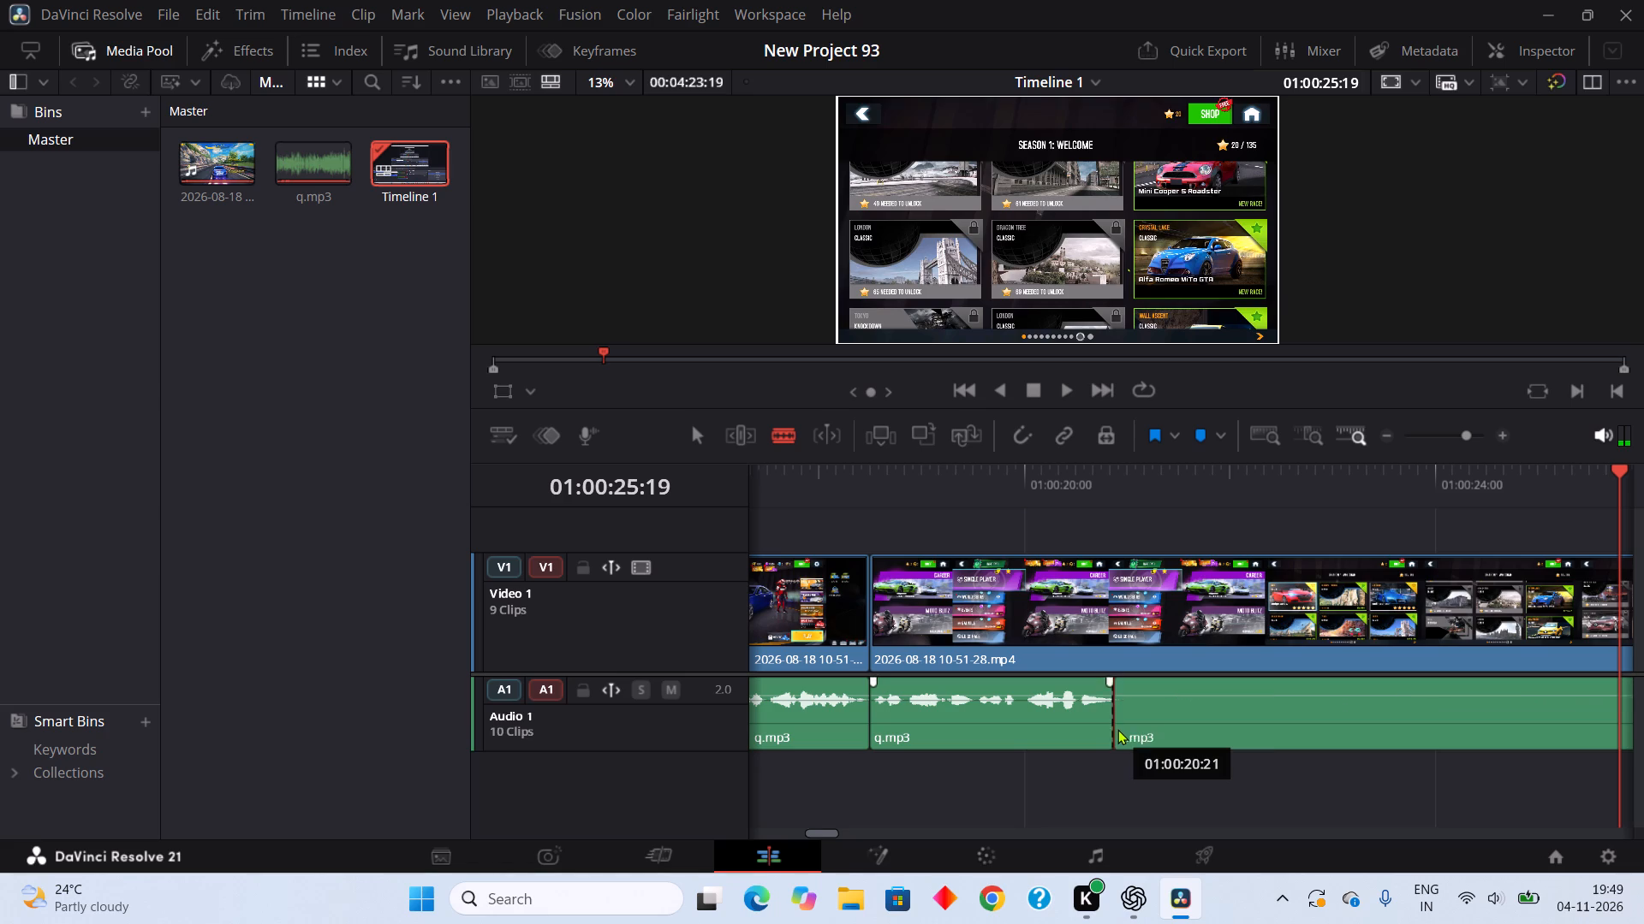
click(1170, 720)
right_click(1153, 715)
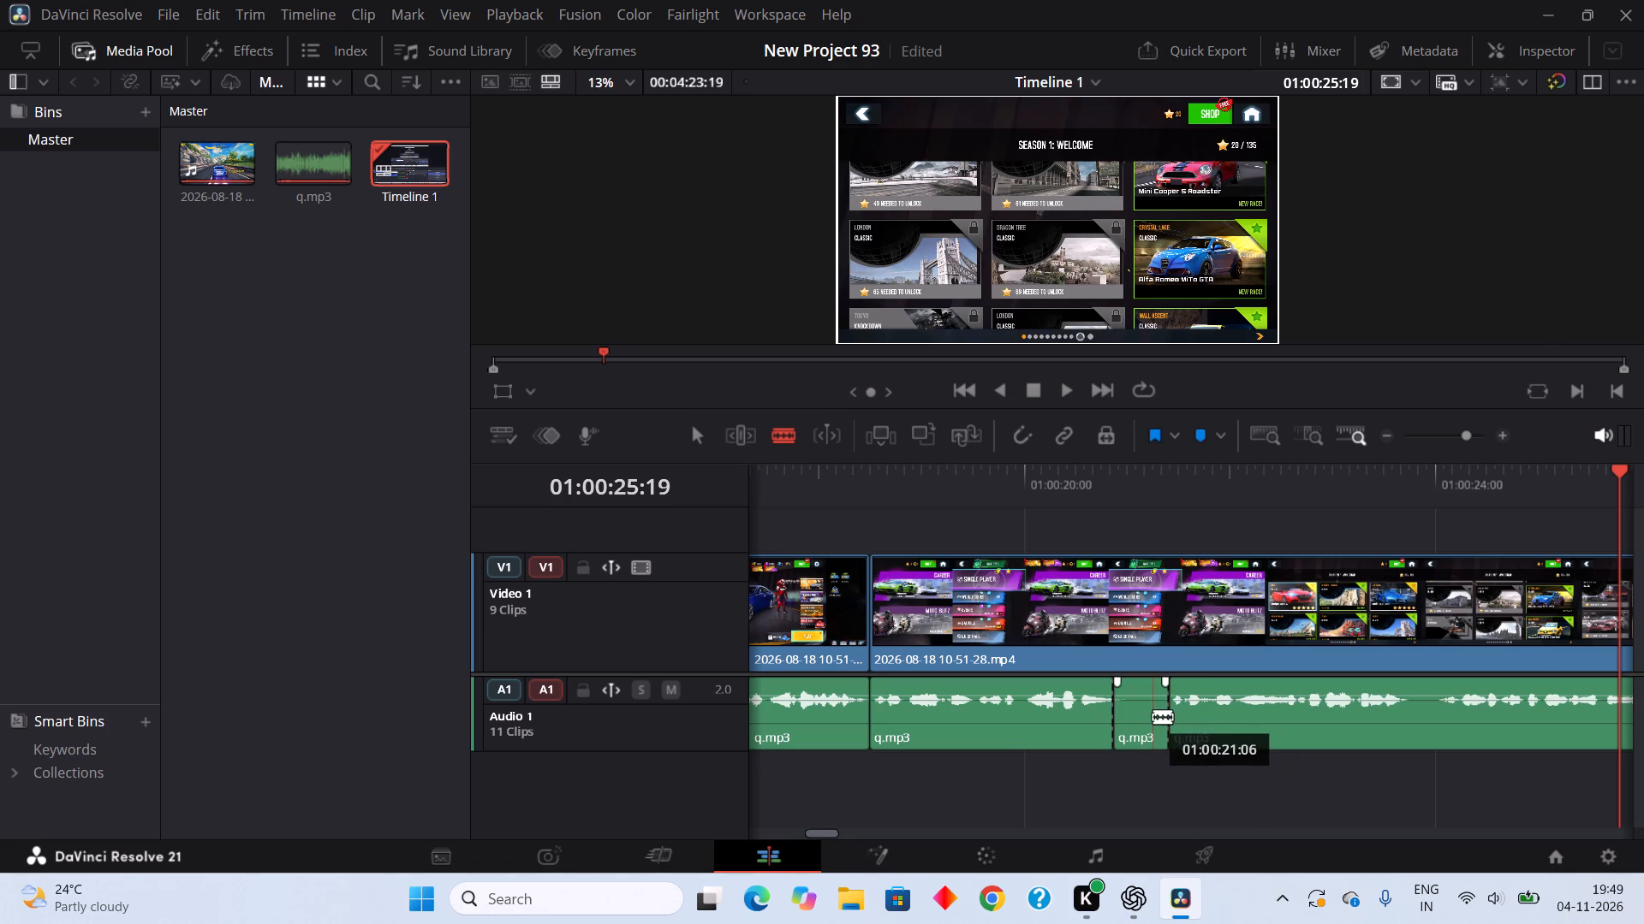
click(1211, 363)
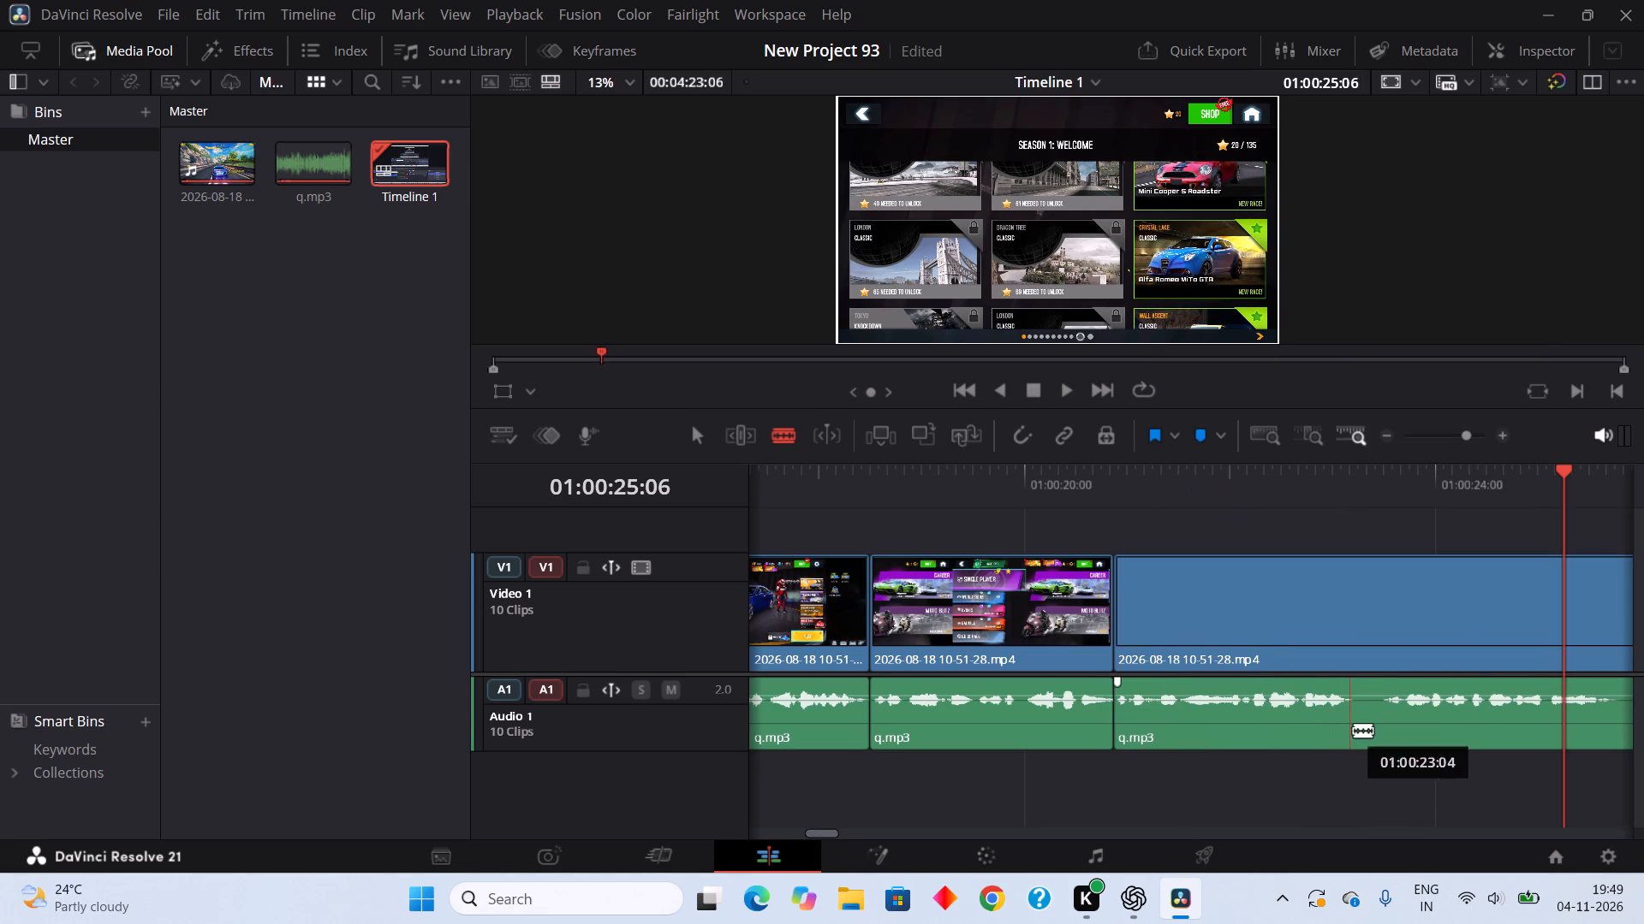
Split q.mp3 at about 01:00:23:04 and 01:00:23:12, and ripple cut the short pause between the splits.
click(1353, 730)
click(1385, 724)
right_click(1360, 714)
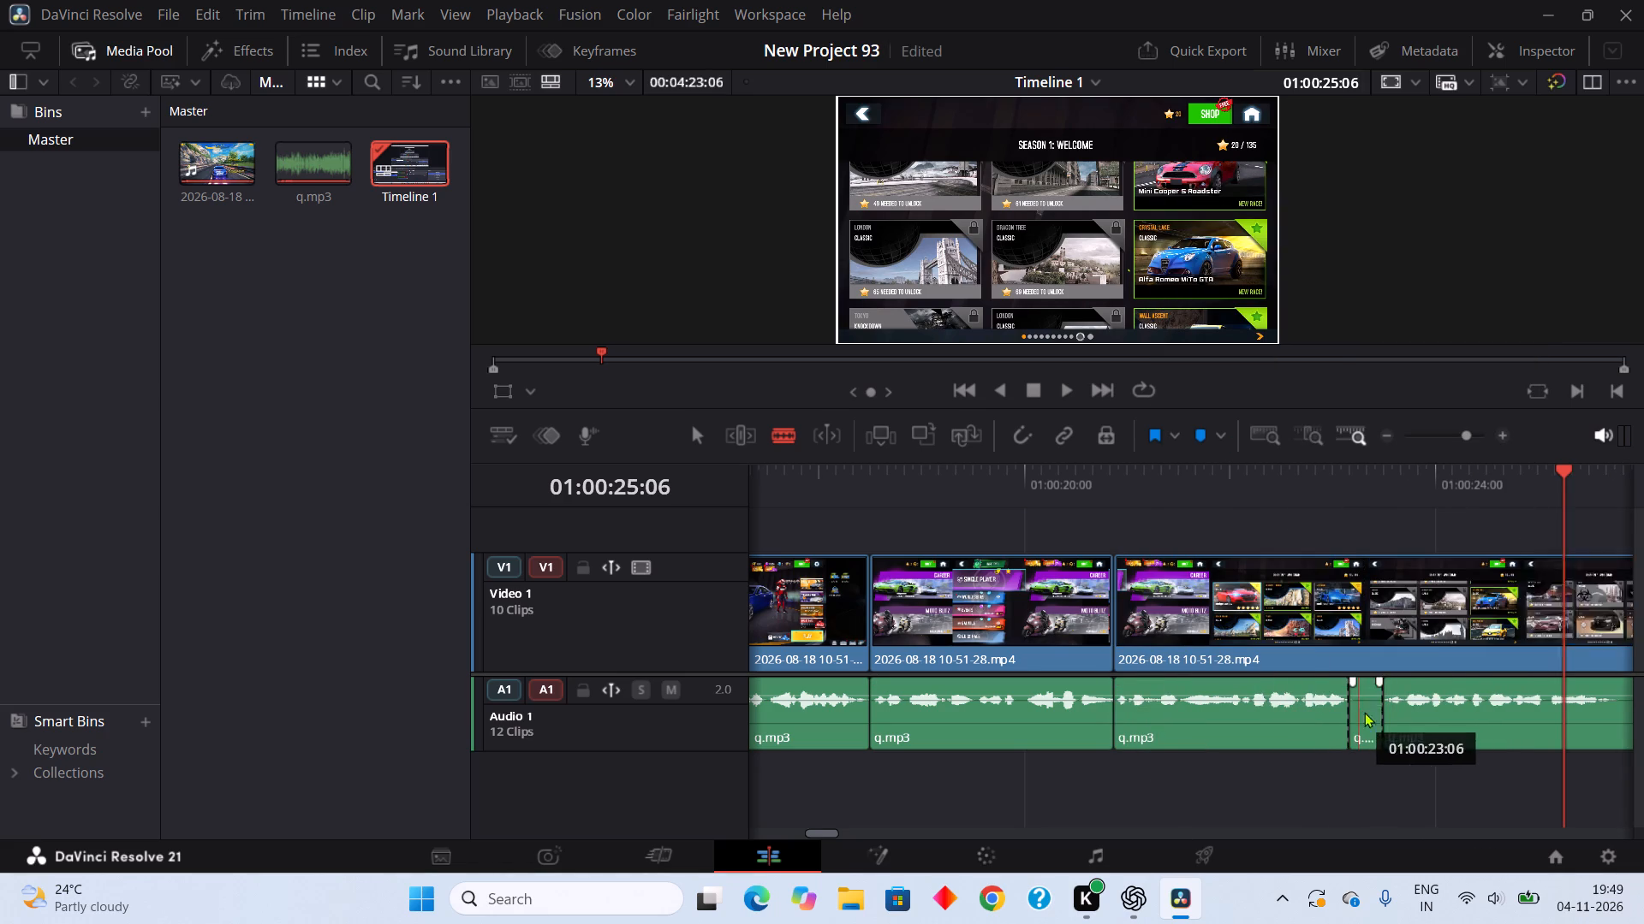
click(1327, 374)
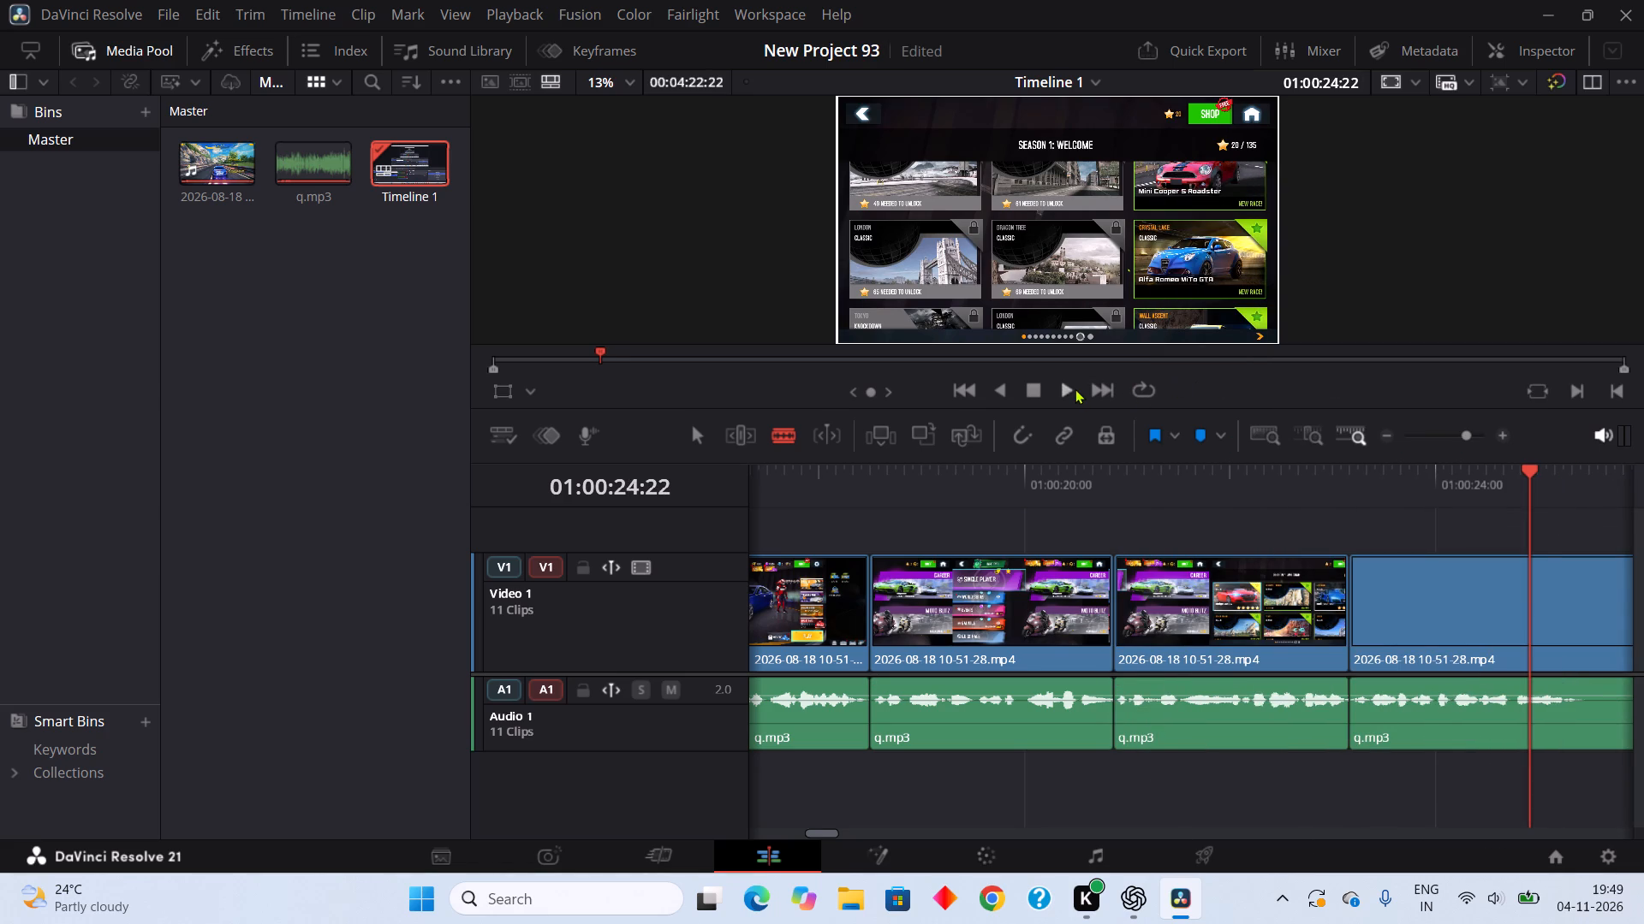
Play on, split q.mp3 at about 01:00:25:09 and 01:00:26:00, and ripple cut the pause between the splits.
click(1065, 388)
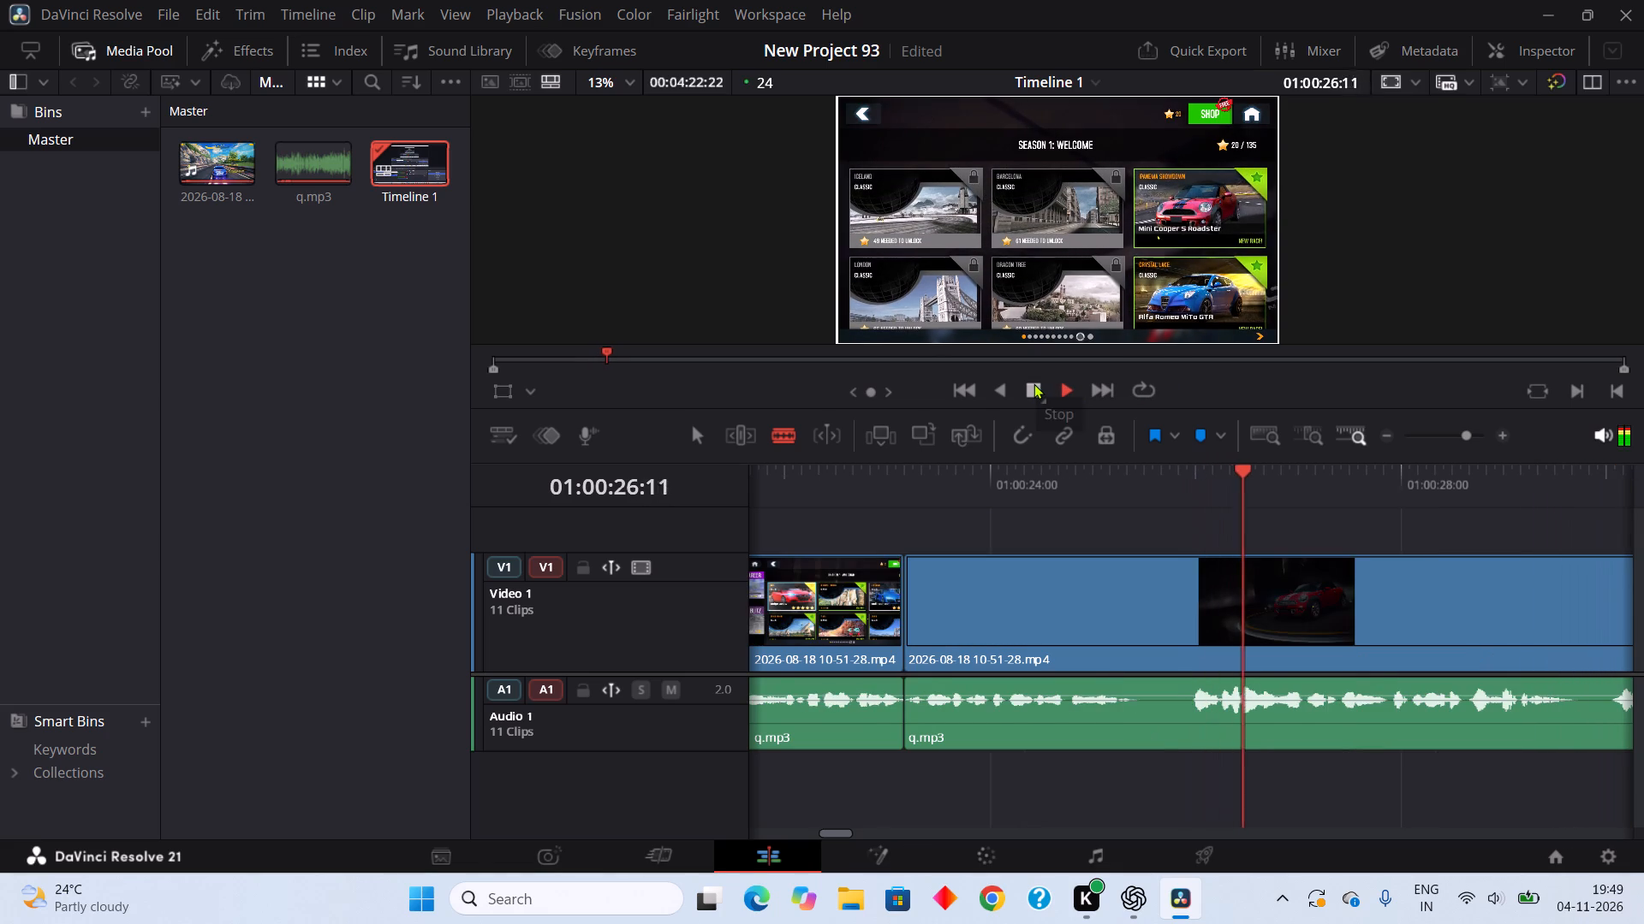
click(1033, 383)
double_click(1131, 713)
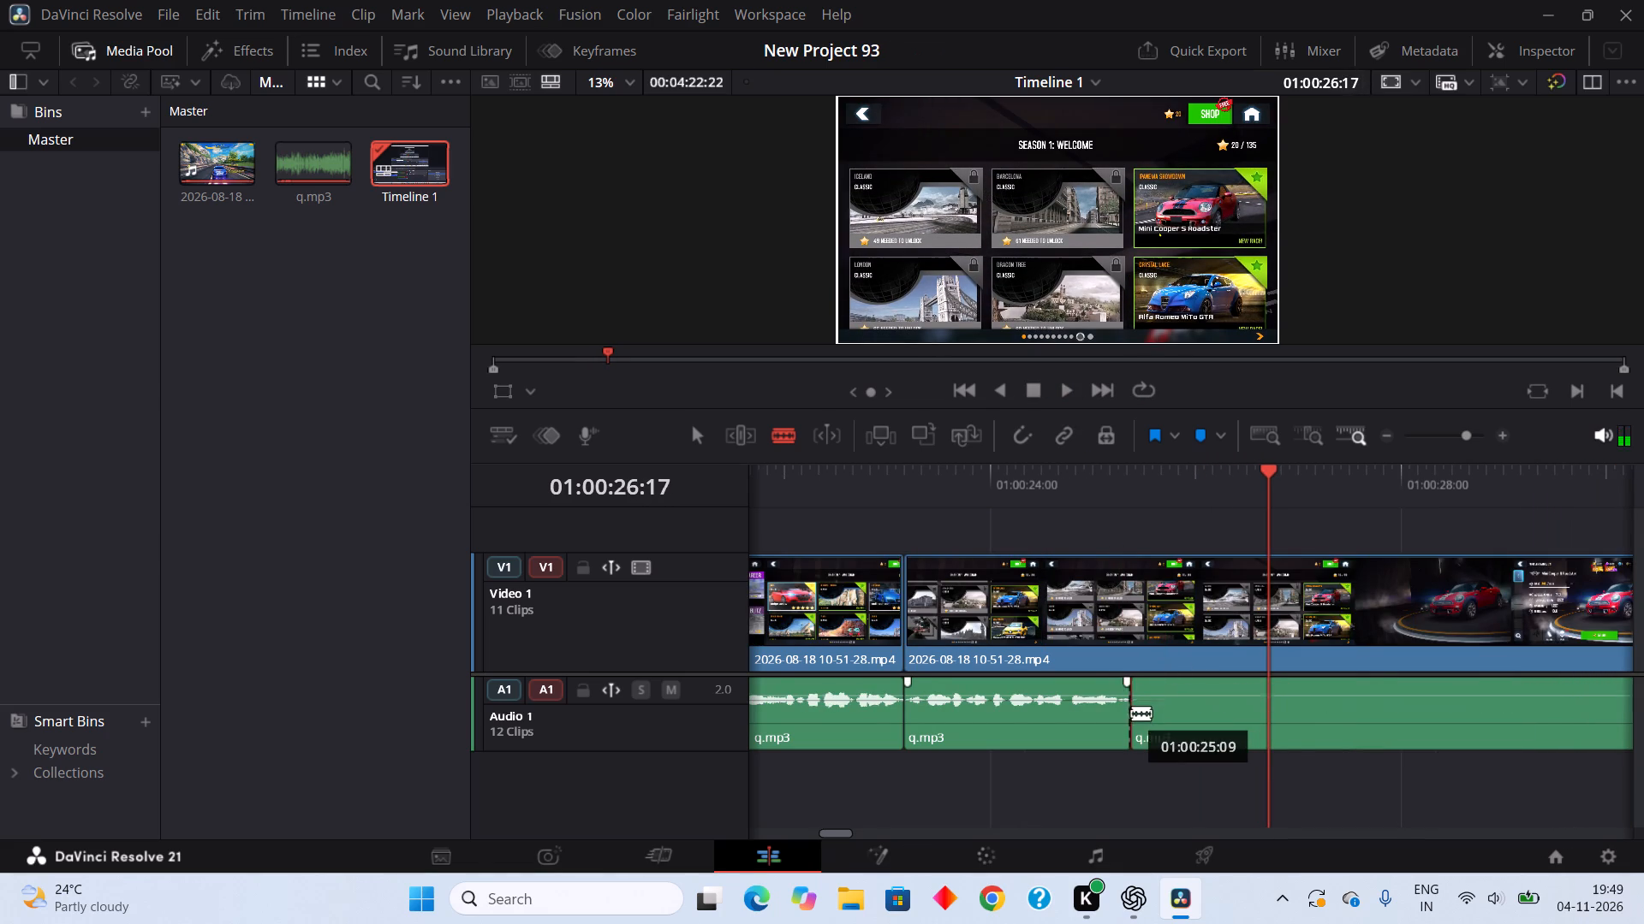
click(1196, 721)
right_click(1164, 720)
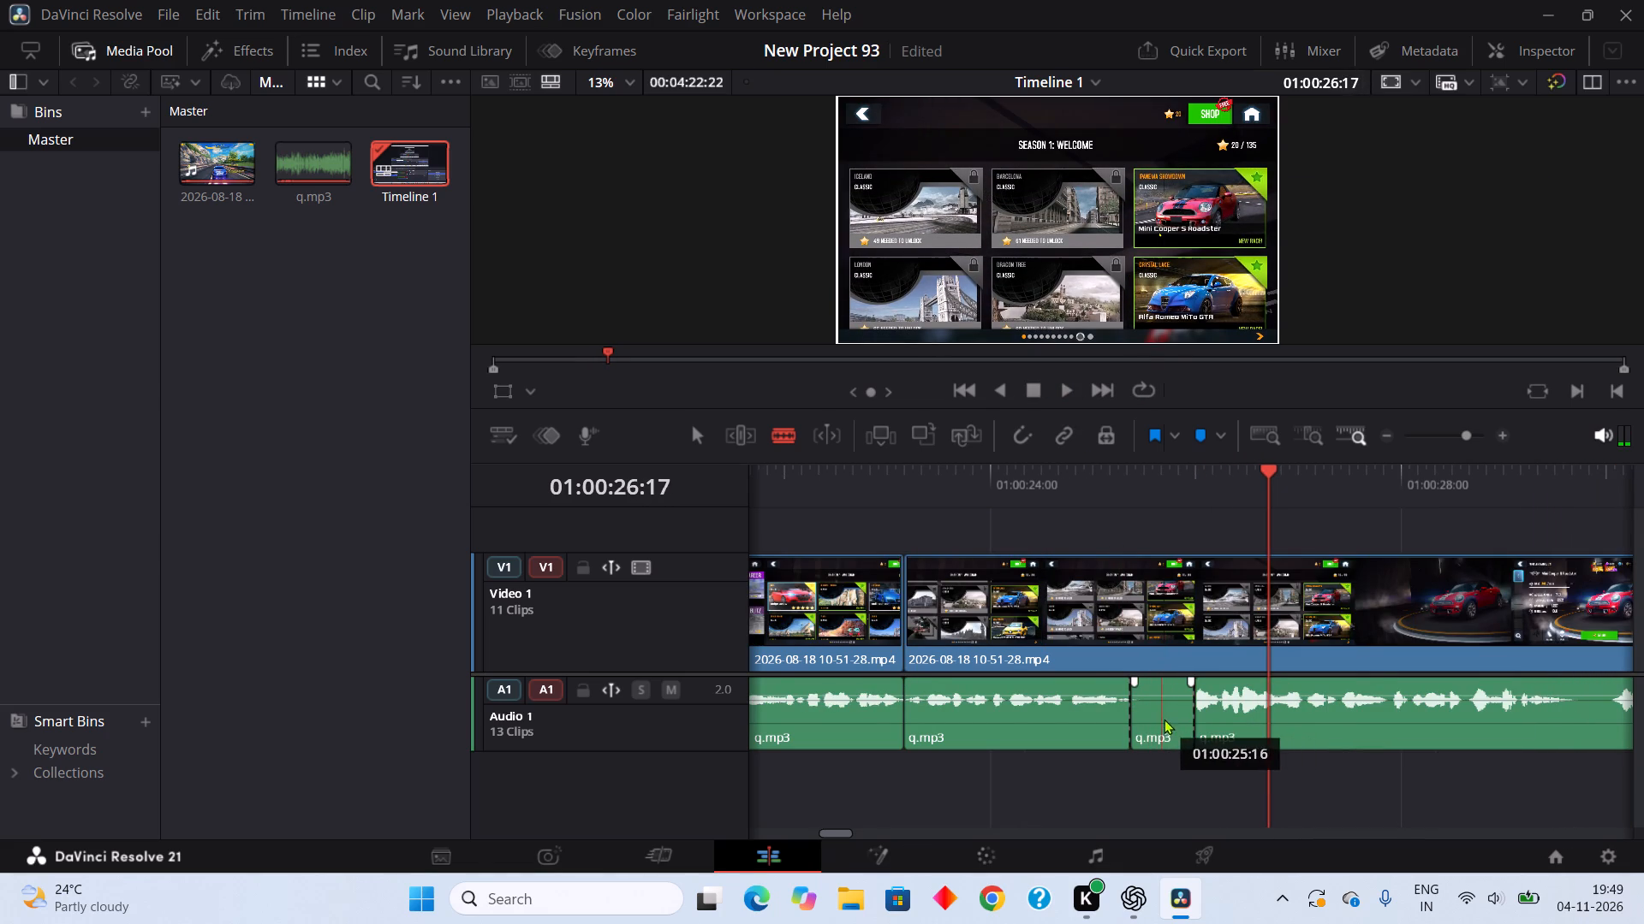
click(1297, 363)
Play on, split q.mp3 at about 01:00:29:01 and 01:00:29:10, and ripple cut the quiet piece between the splits.
click(1075, 388)
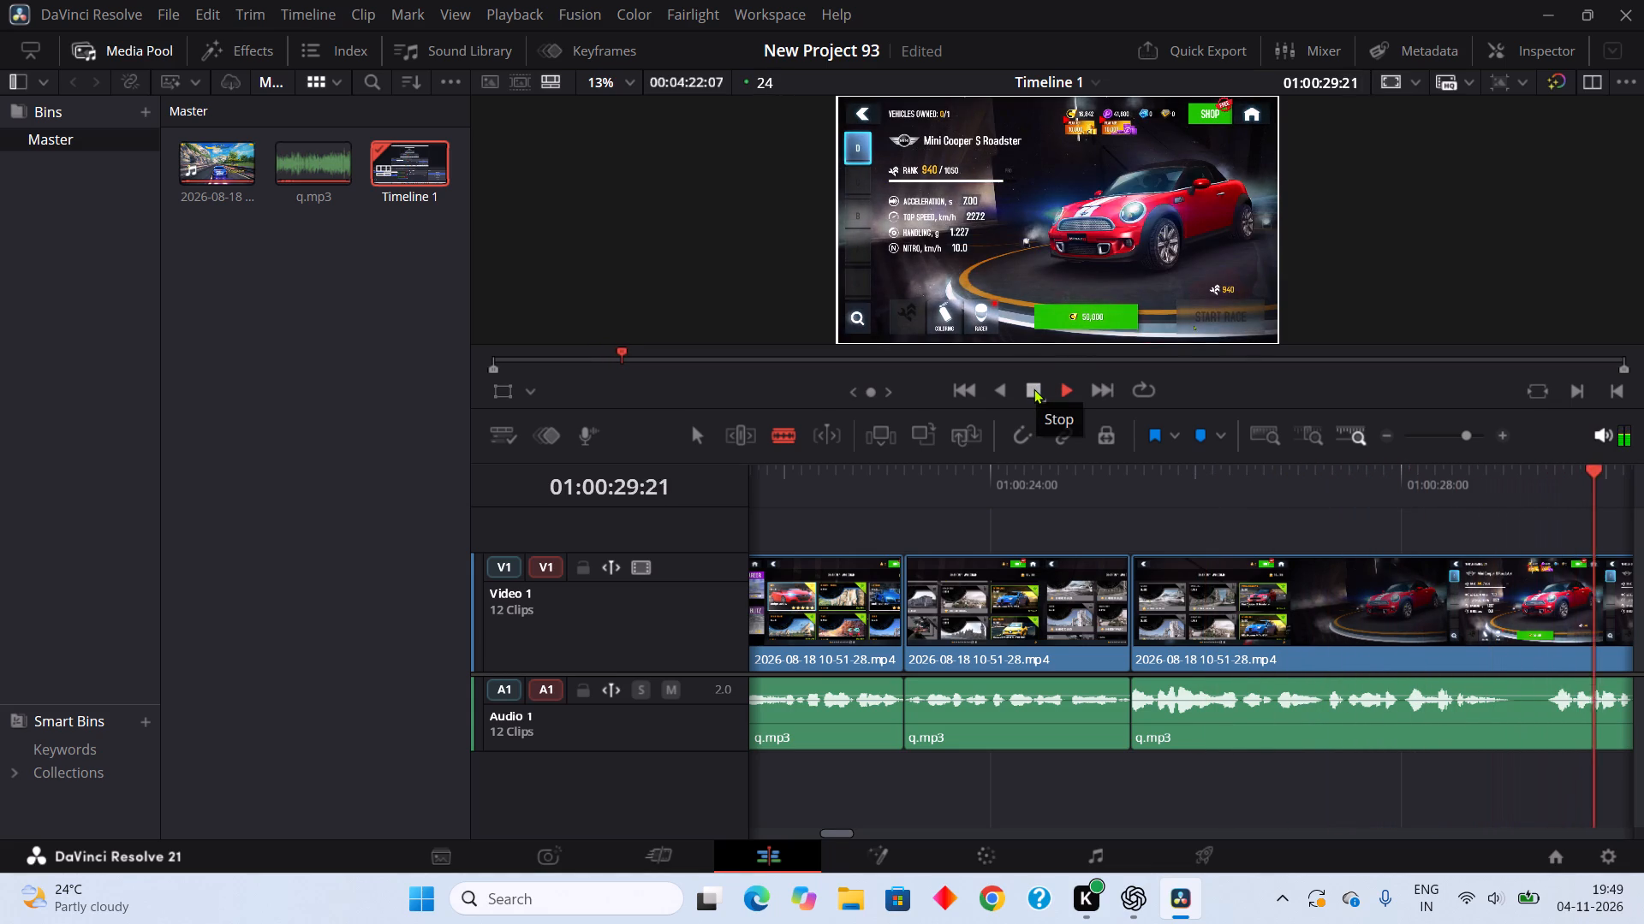
click(1033, 388)
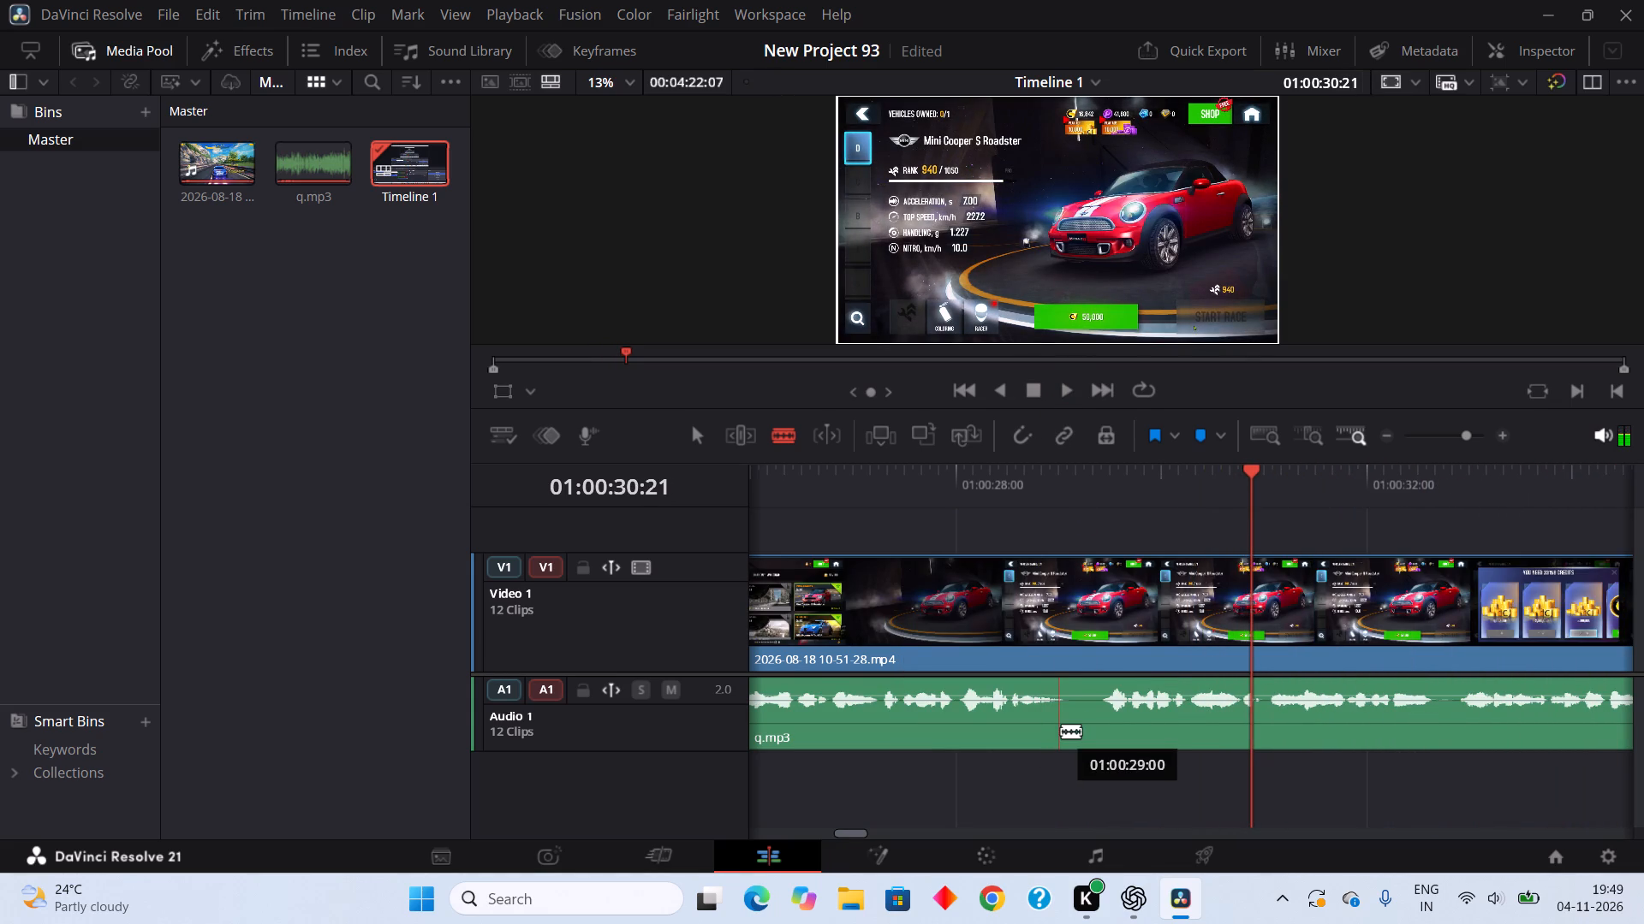
click(1065, 726)
click(1102, 721)
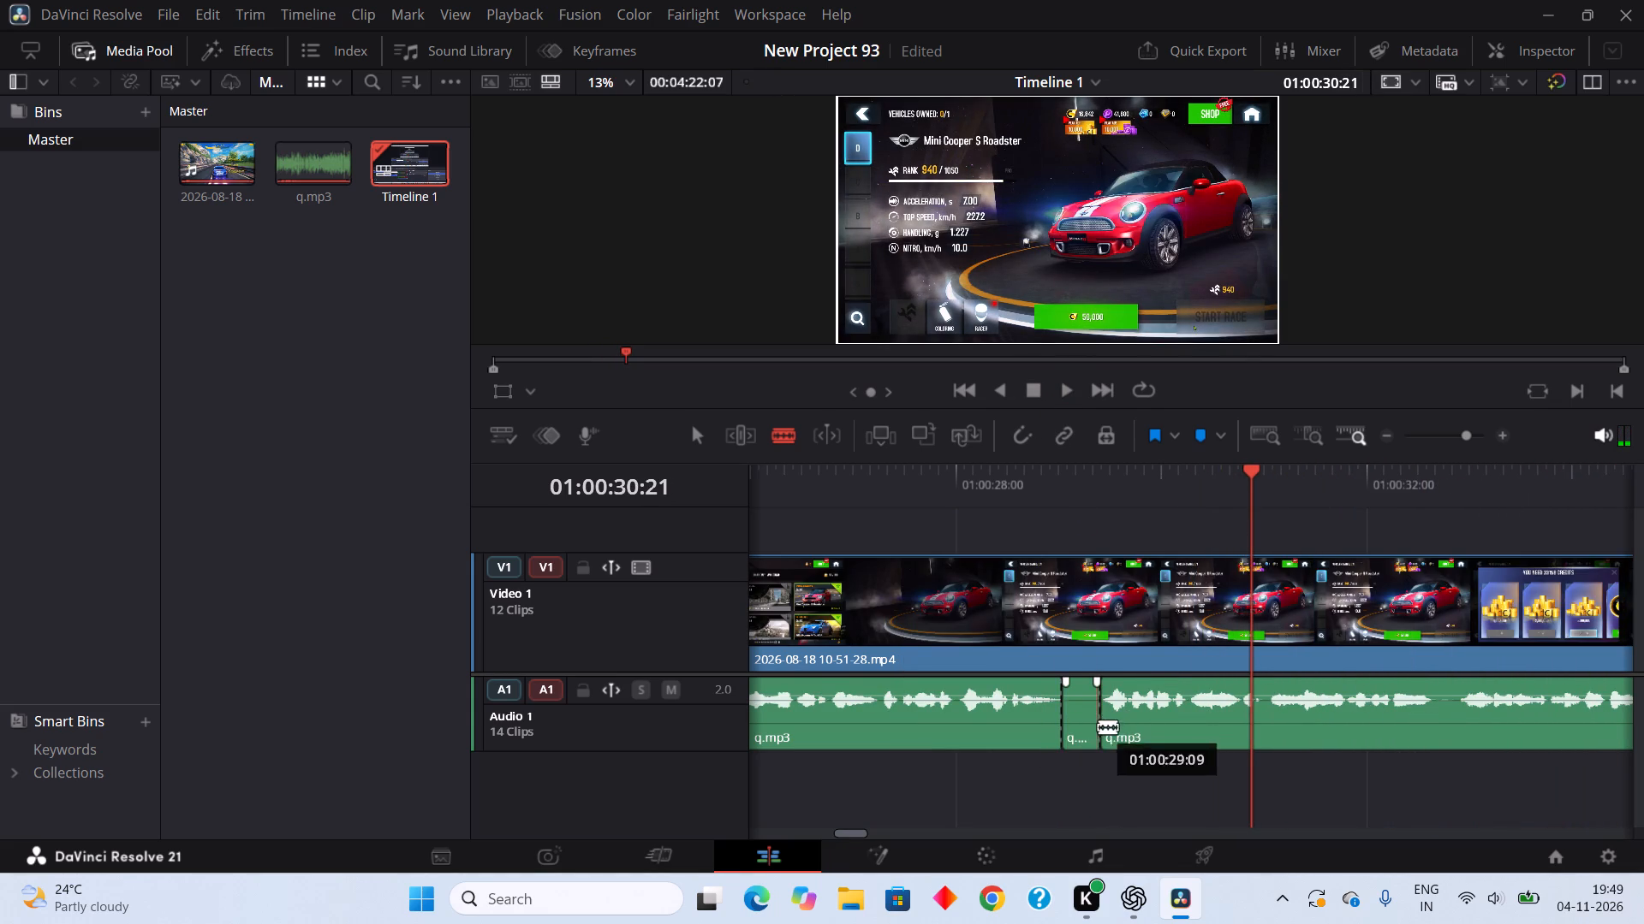
right_click(1094, 729)
click(1180, 392)
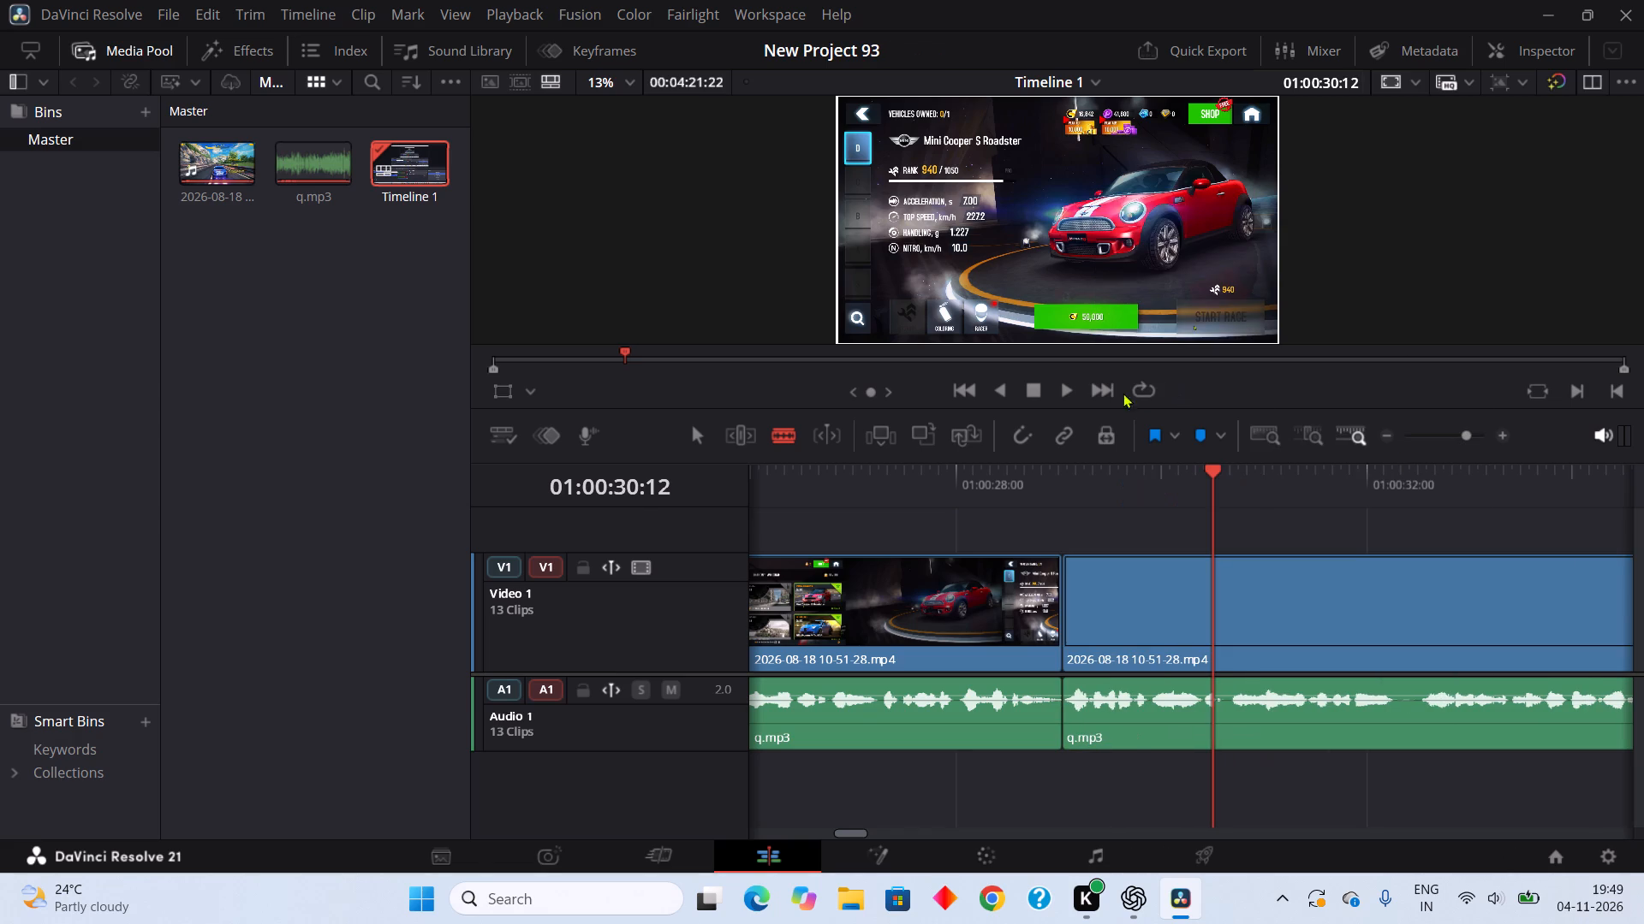
Play on, split q.mp3 at about 01:00:32:07 and 01:00:32:13, and ripple cut the short pause between the splits.
click(1071, 390)
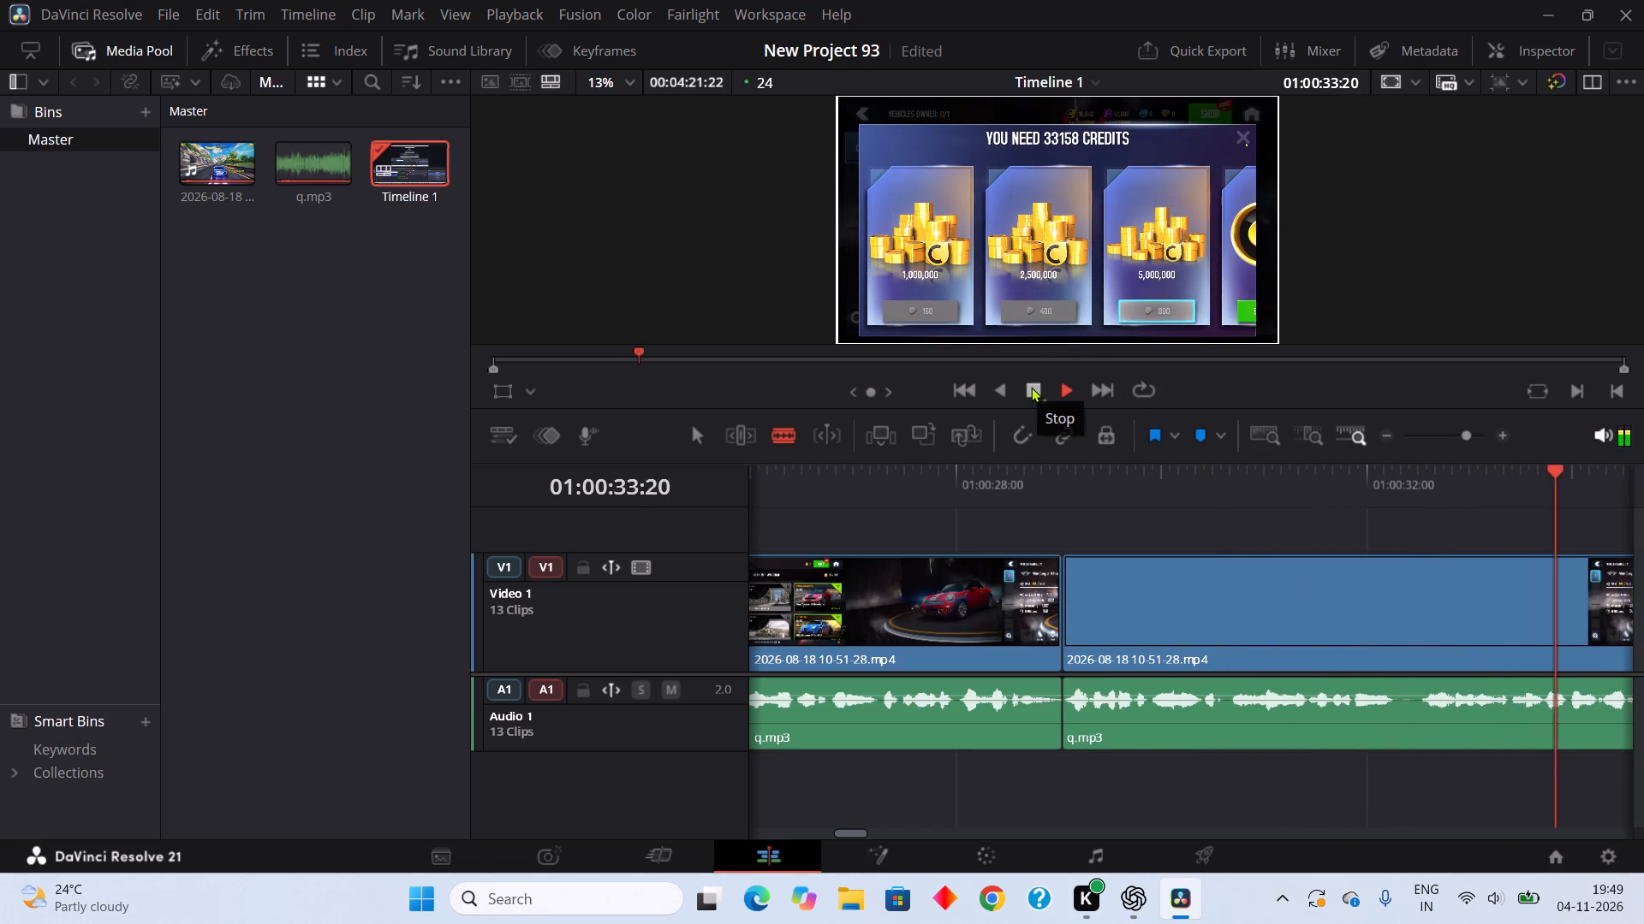
click(1033, 386)
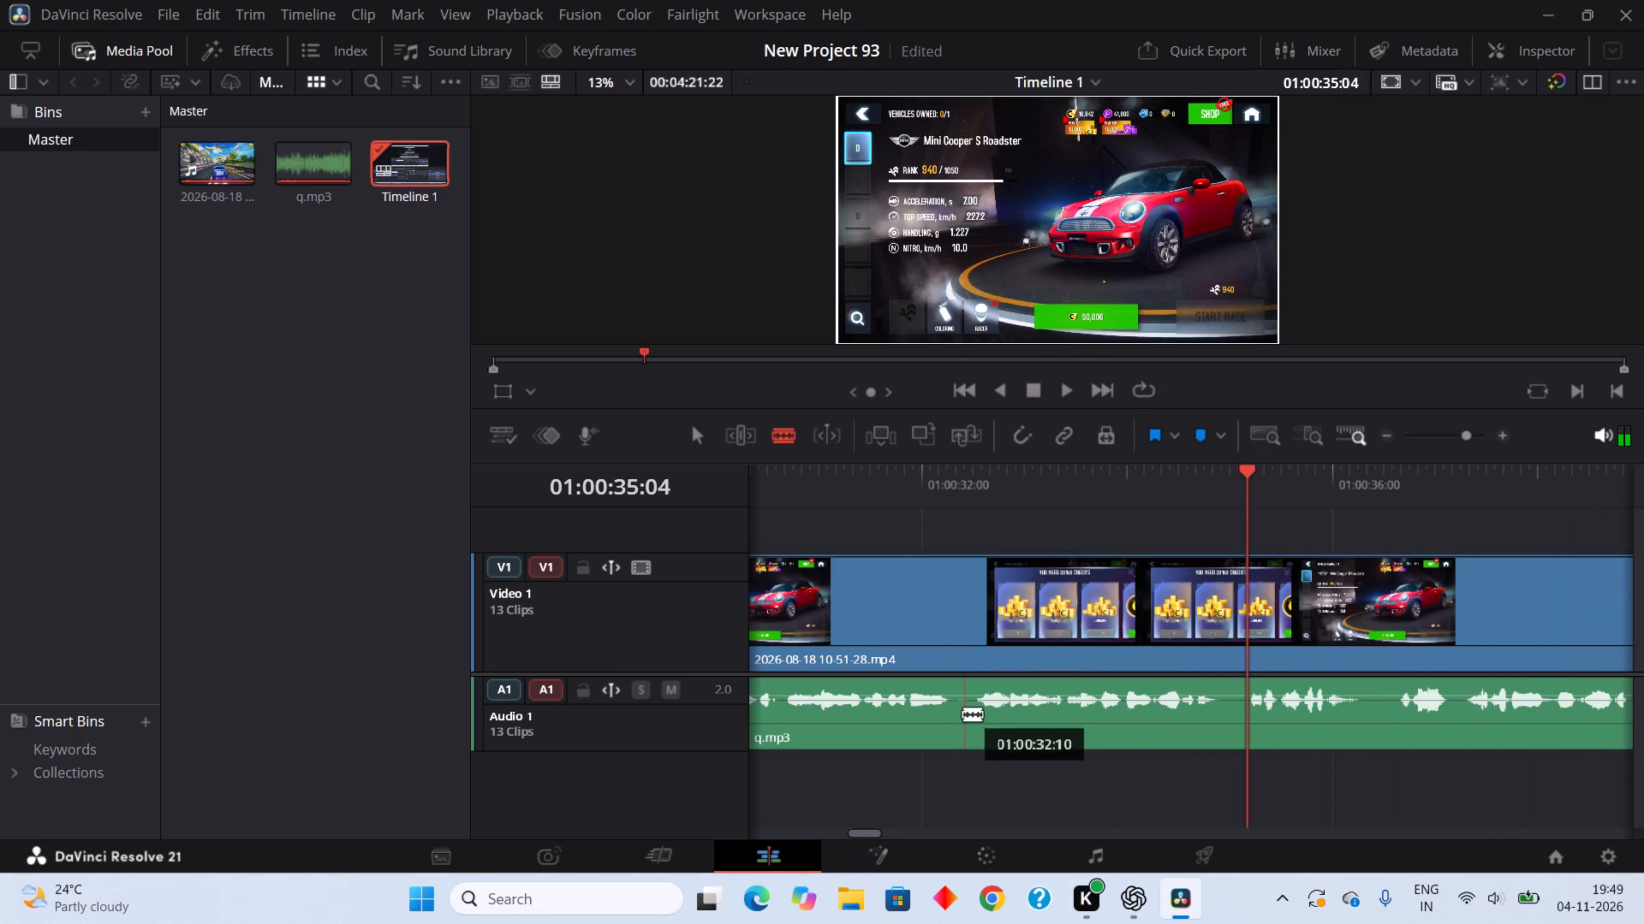
double_click(954, 722)
click(980, 725)
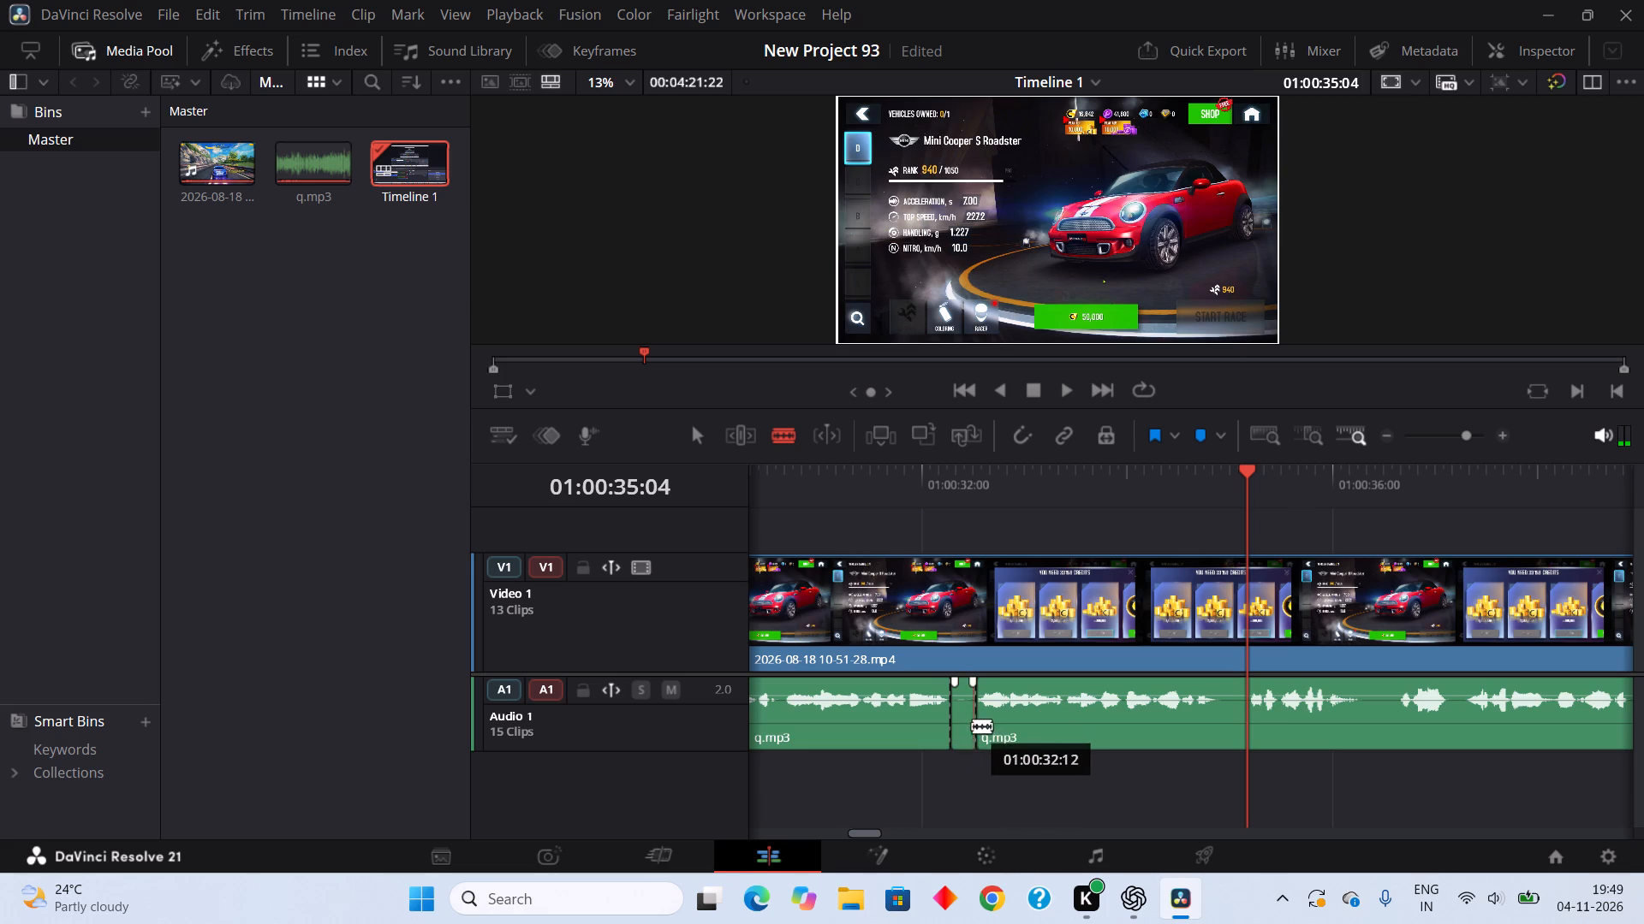
right_click(972, 726)
click(1062, 376)
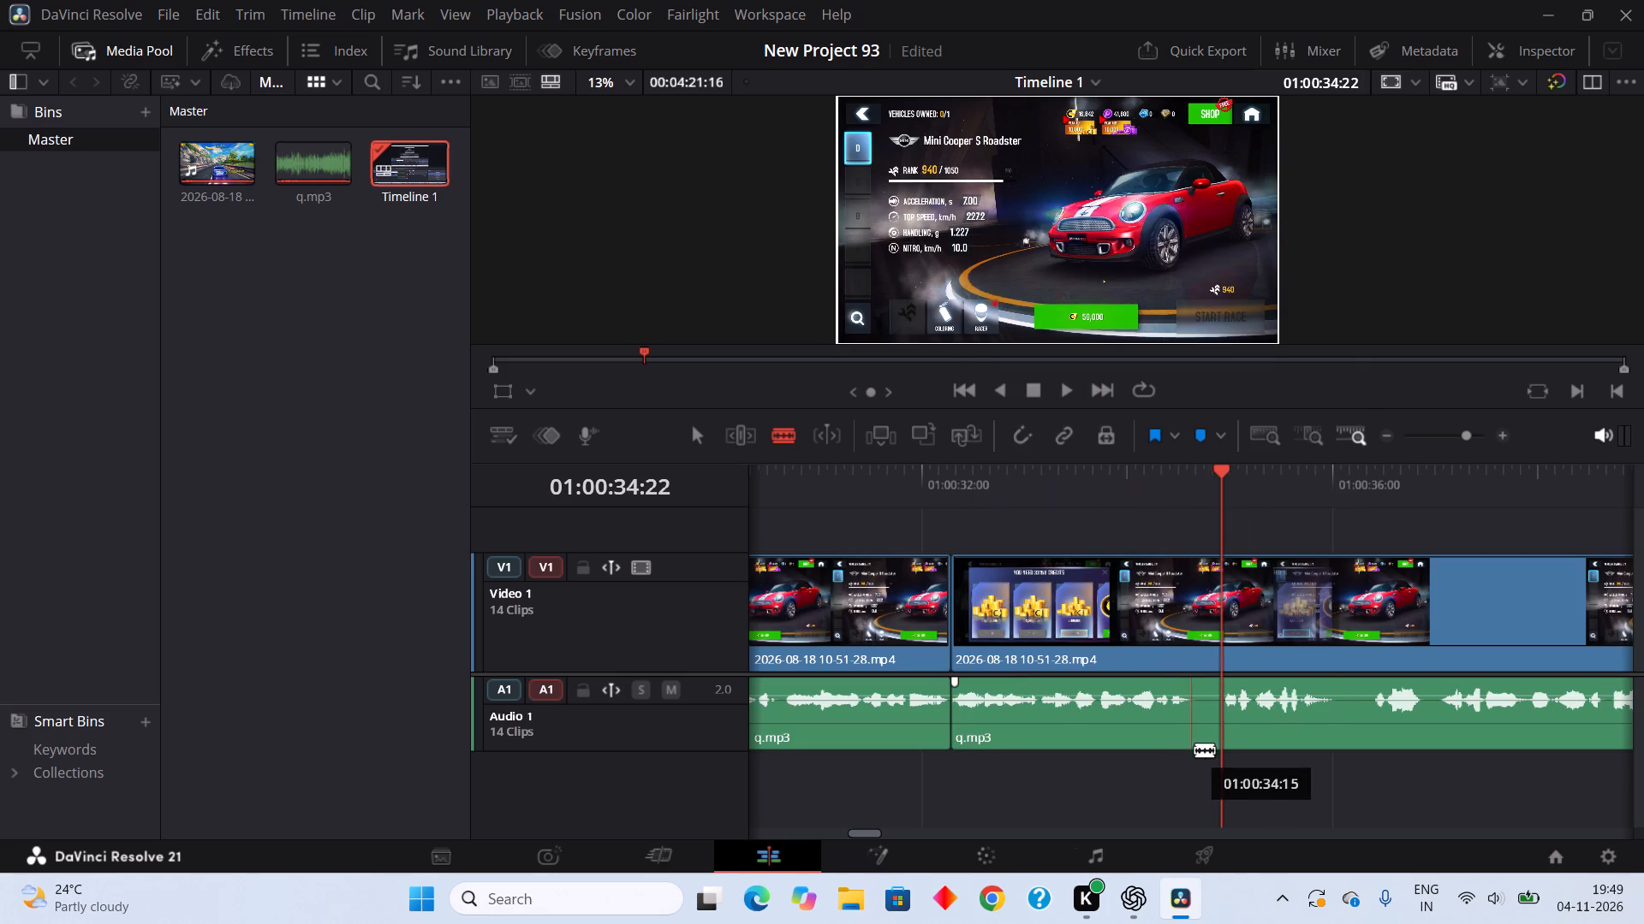
Split q.mp3 at about 01:00:34:15 and 01:00:34:22, and ripple cut the quiet piece between the splits.
click(1191, 746)
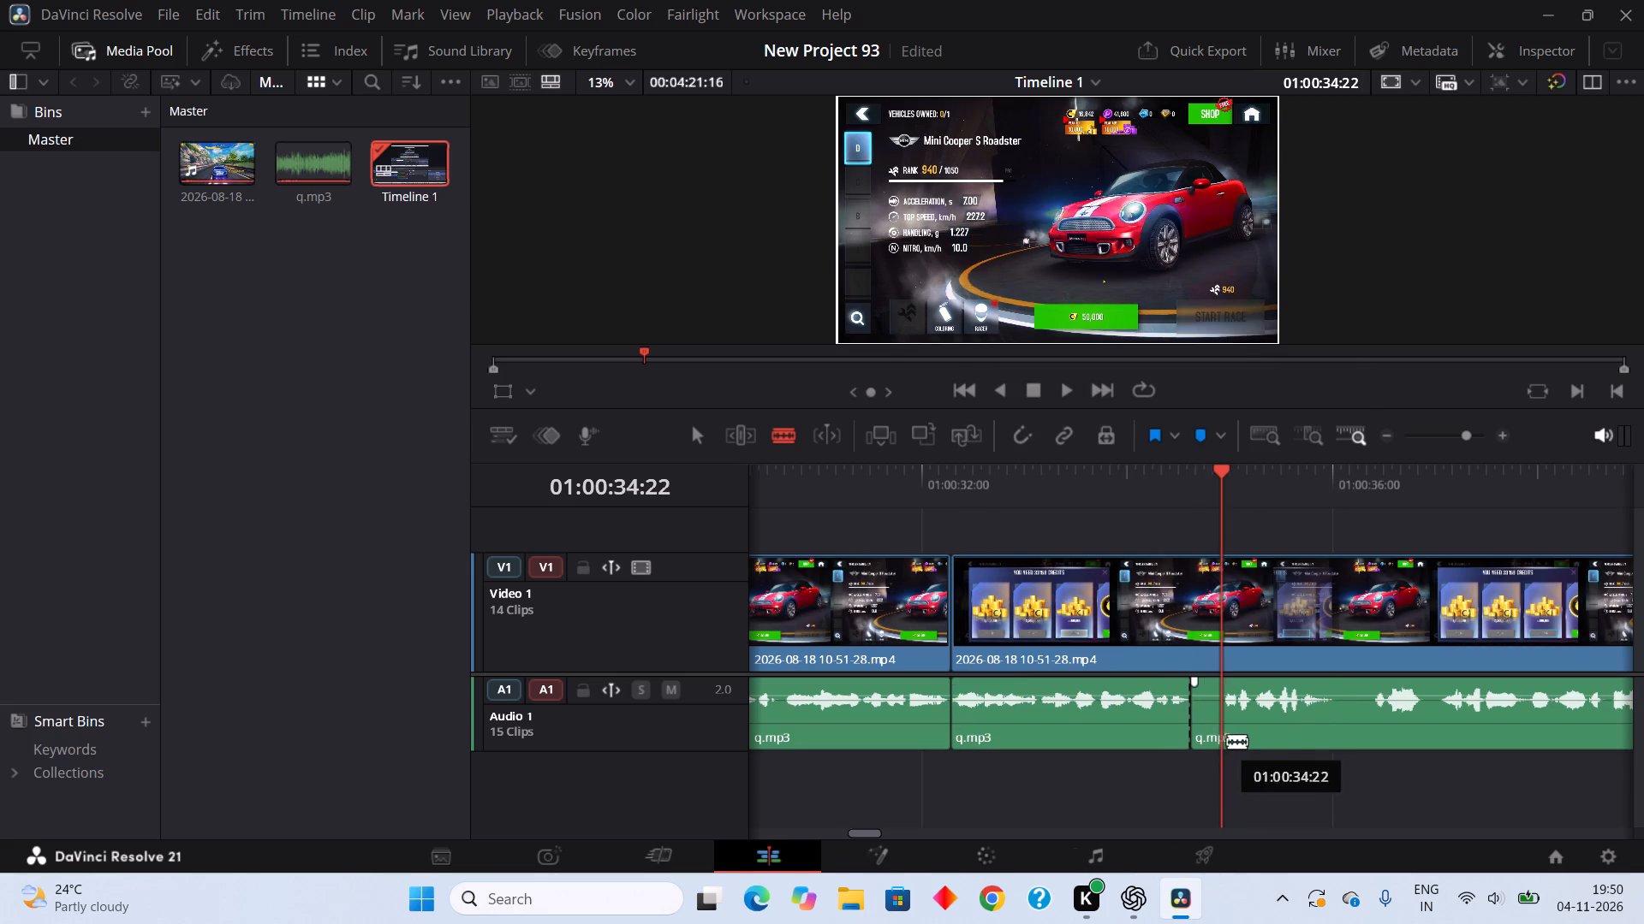
click(1224, 743)
right_click(1212, 736)
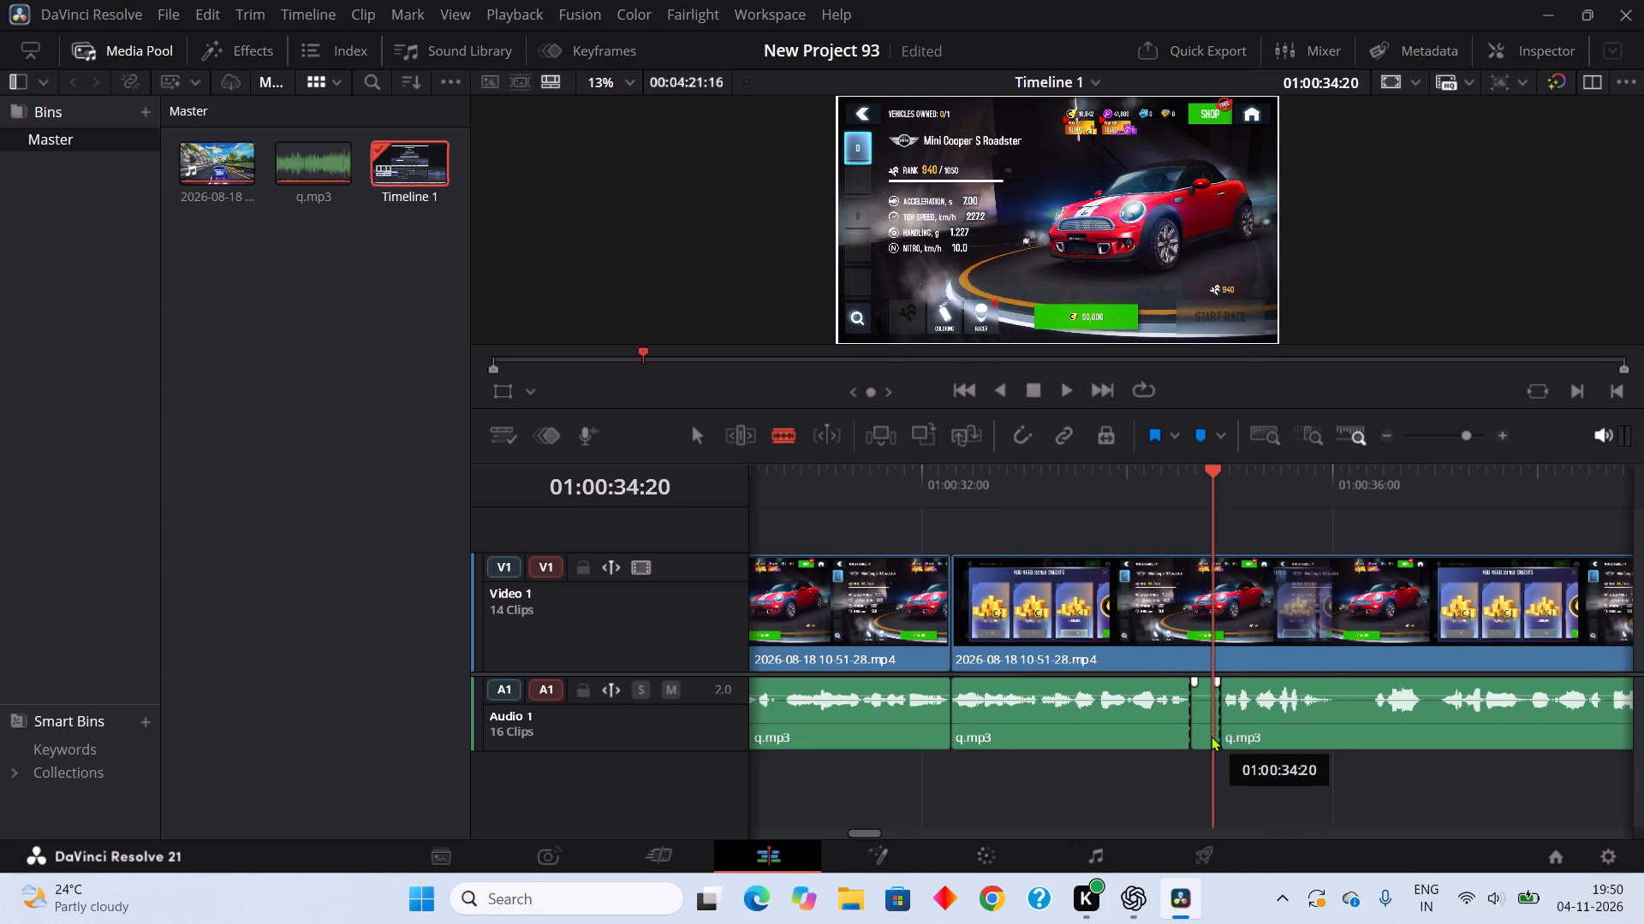
click(1294, 388)
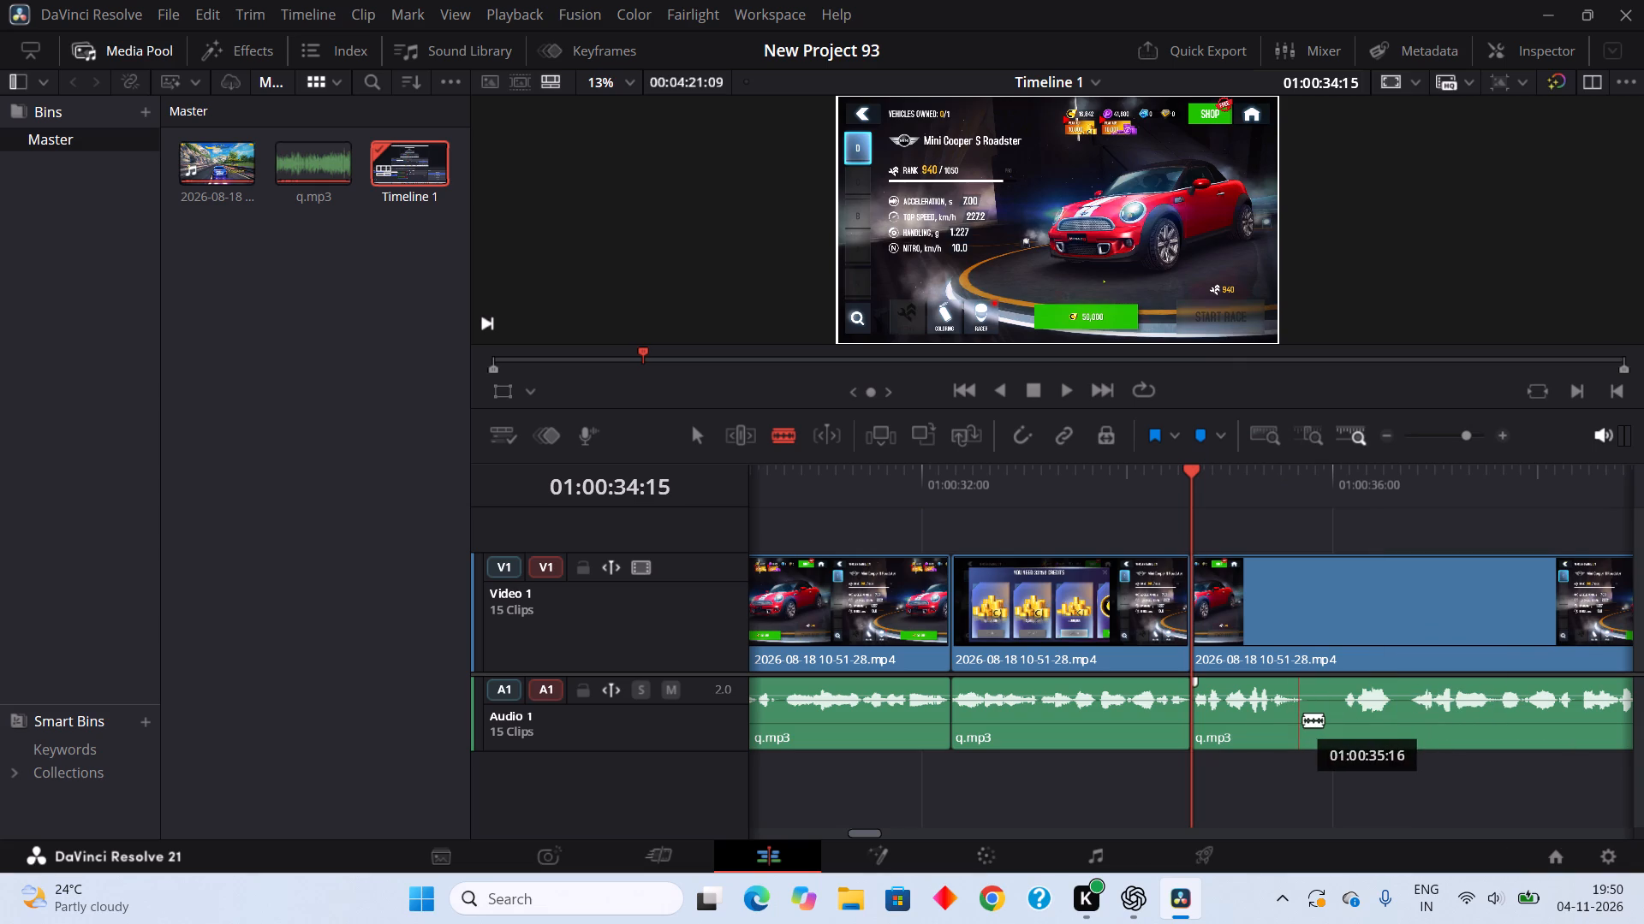
Split q.mp3 at about 01:00:35:17 and 01:00:36:03, and ripple cut the pause between the splits.
click(1305, 718)
click(1347, 719)
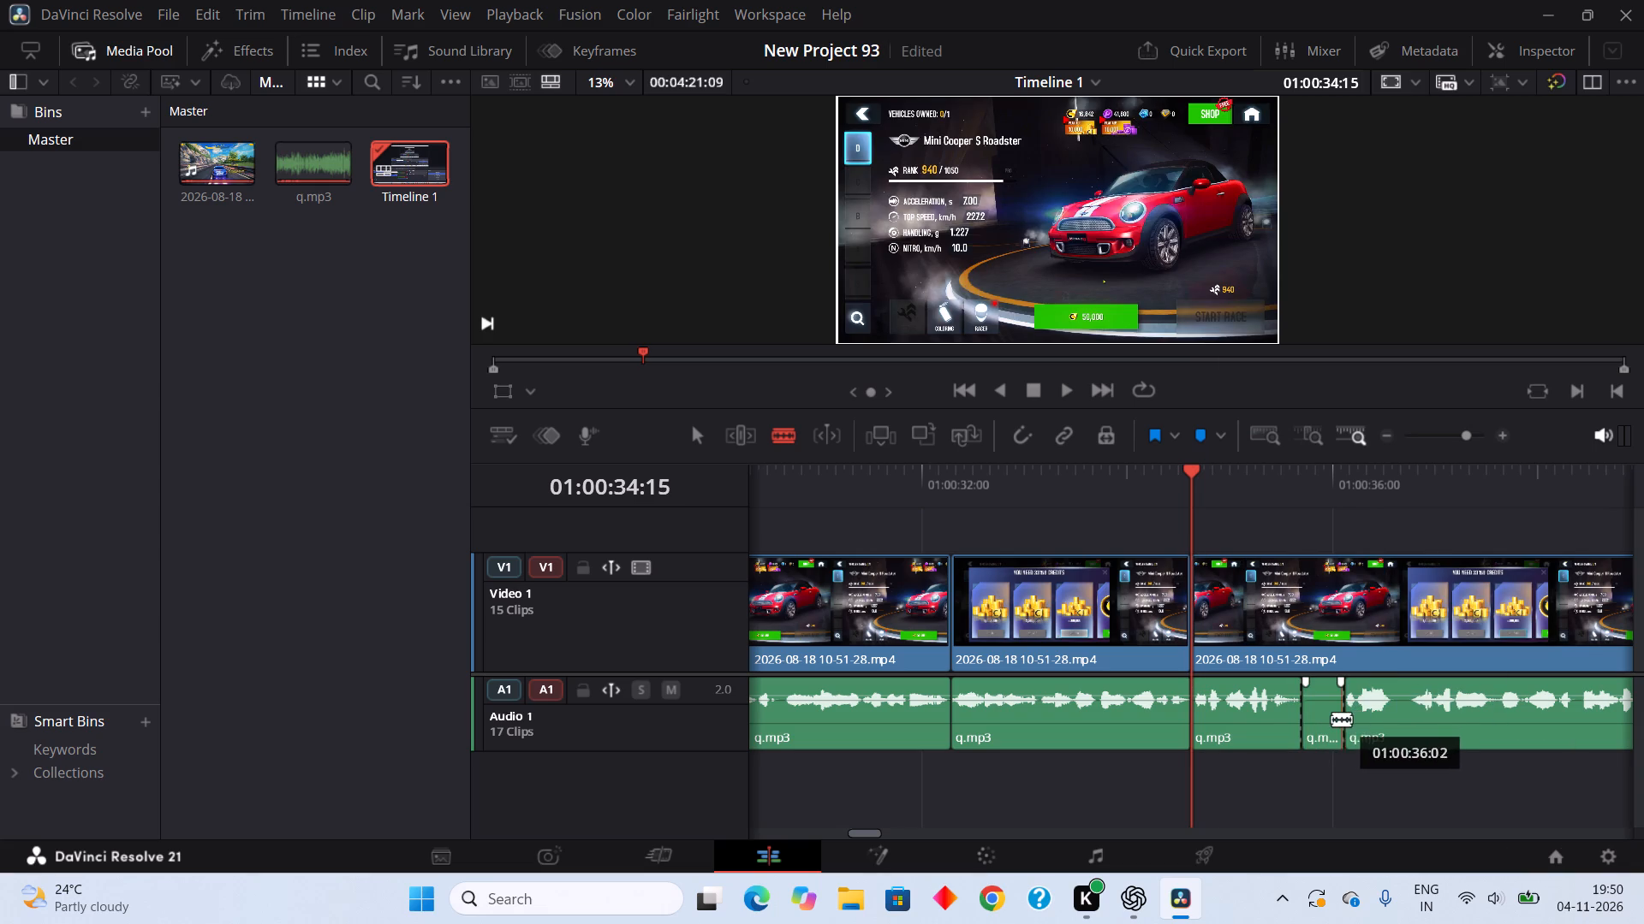
right_click(1329, 719)
click(1302, 372)
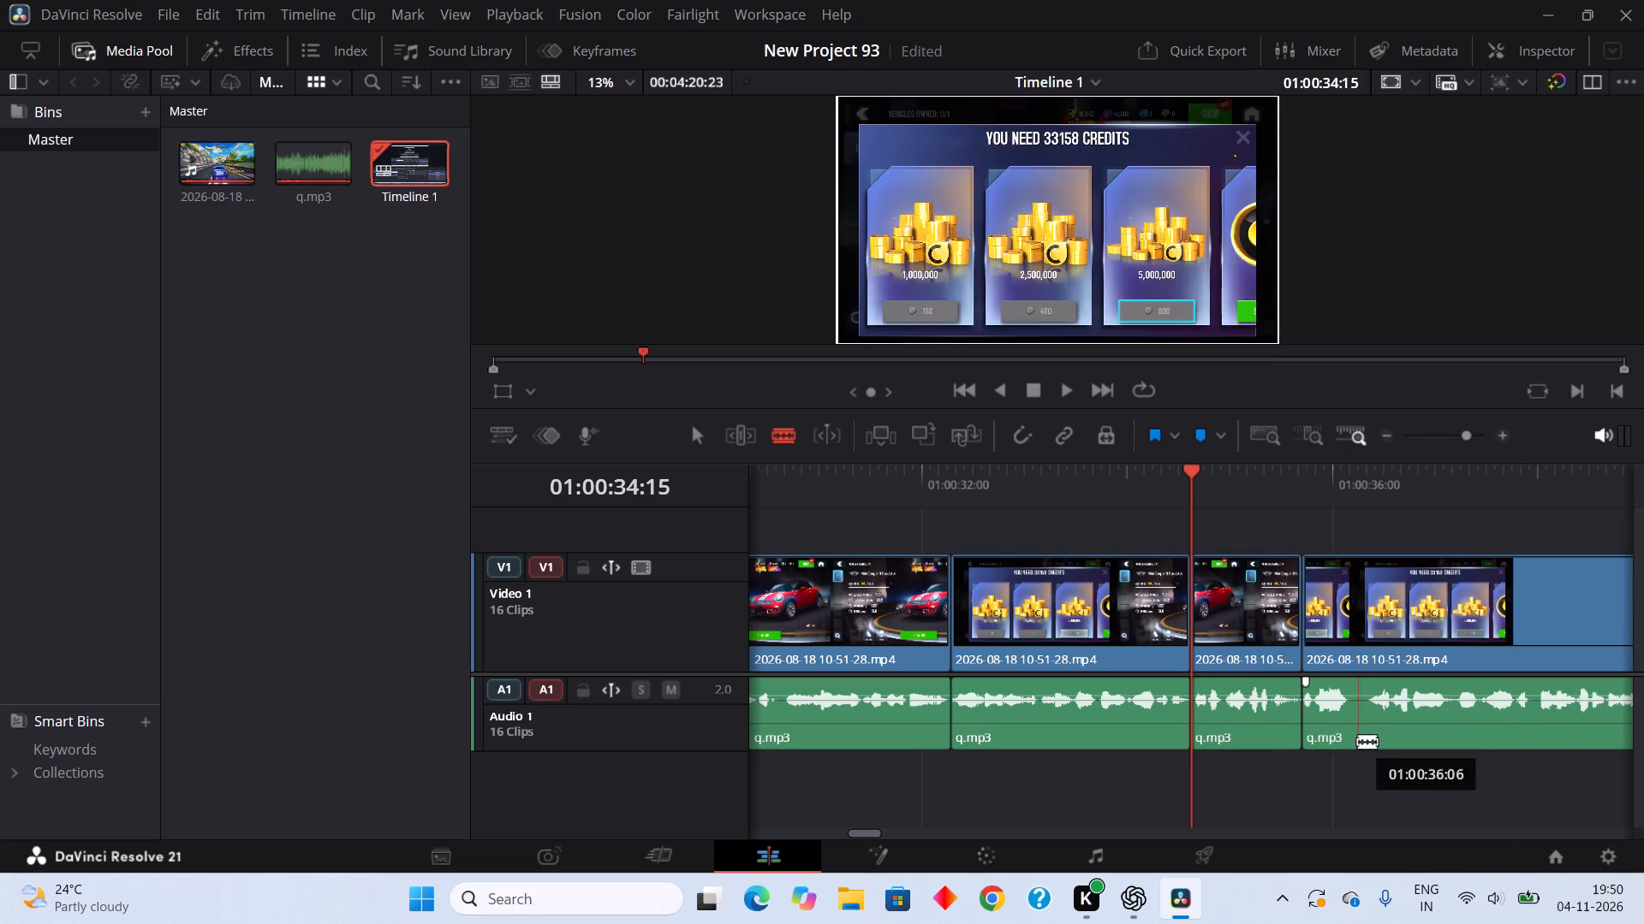
Split q.mp3 at about 01:00:36:04 and 01:00:36:08, and ripple cut the short gap between the splits.
click(1350, 740)
click(1369, 724)
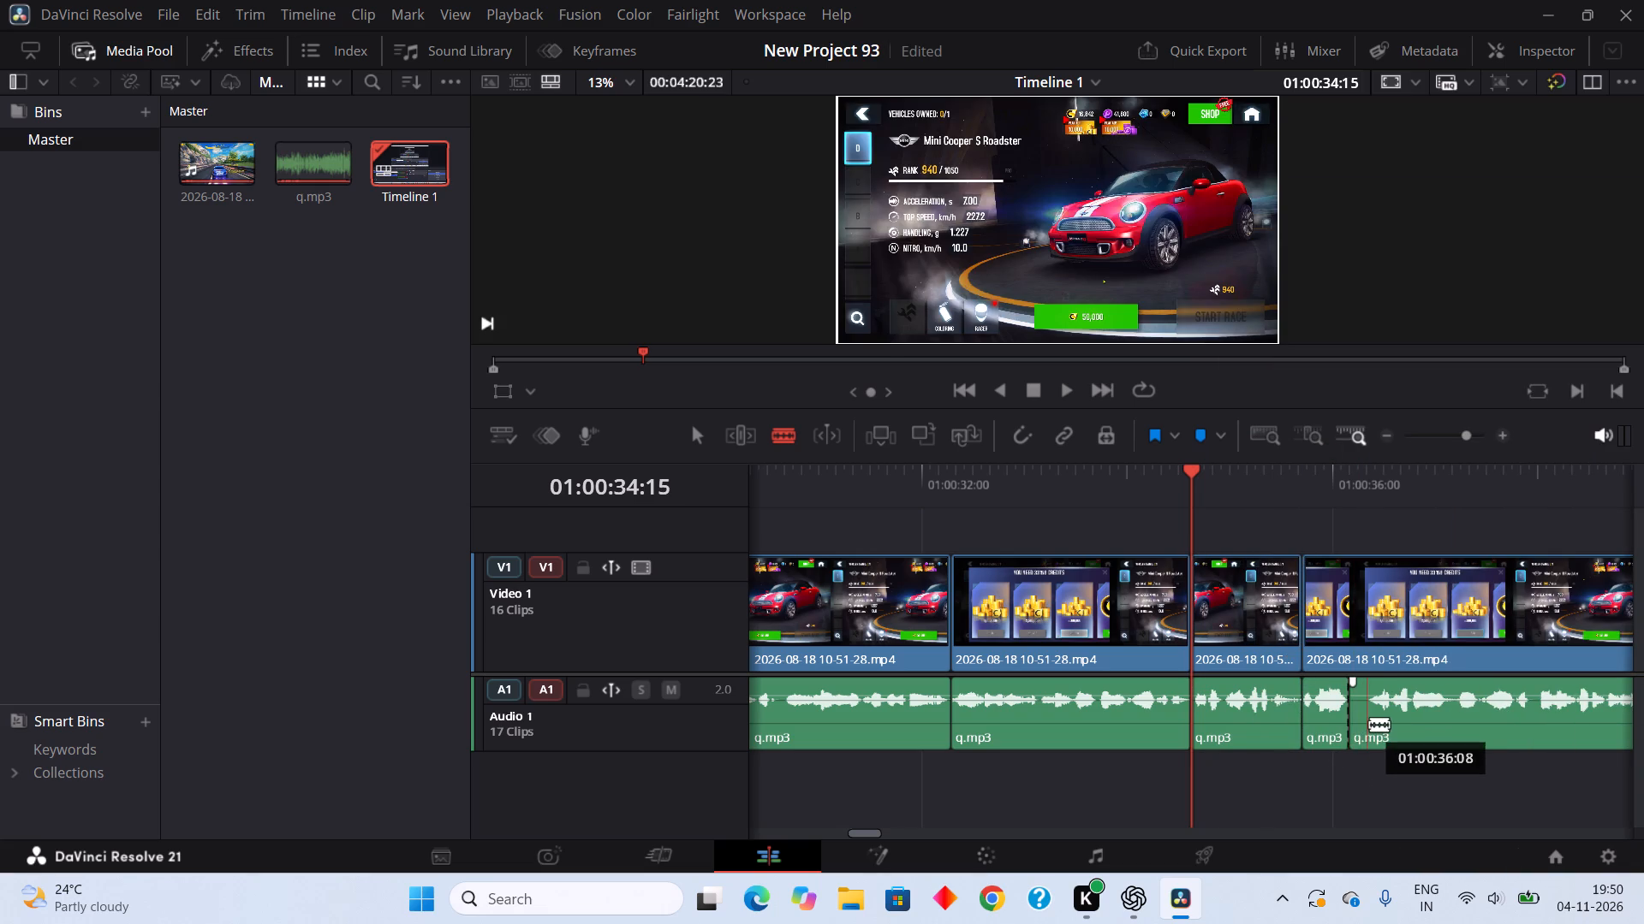
right_click(1362, 728)
click(1296, 375)
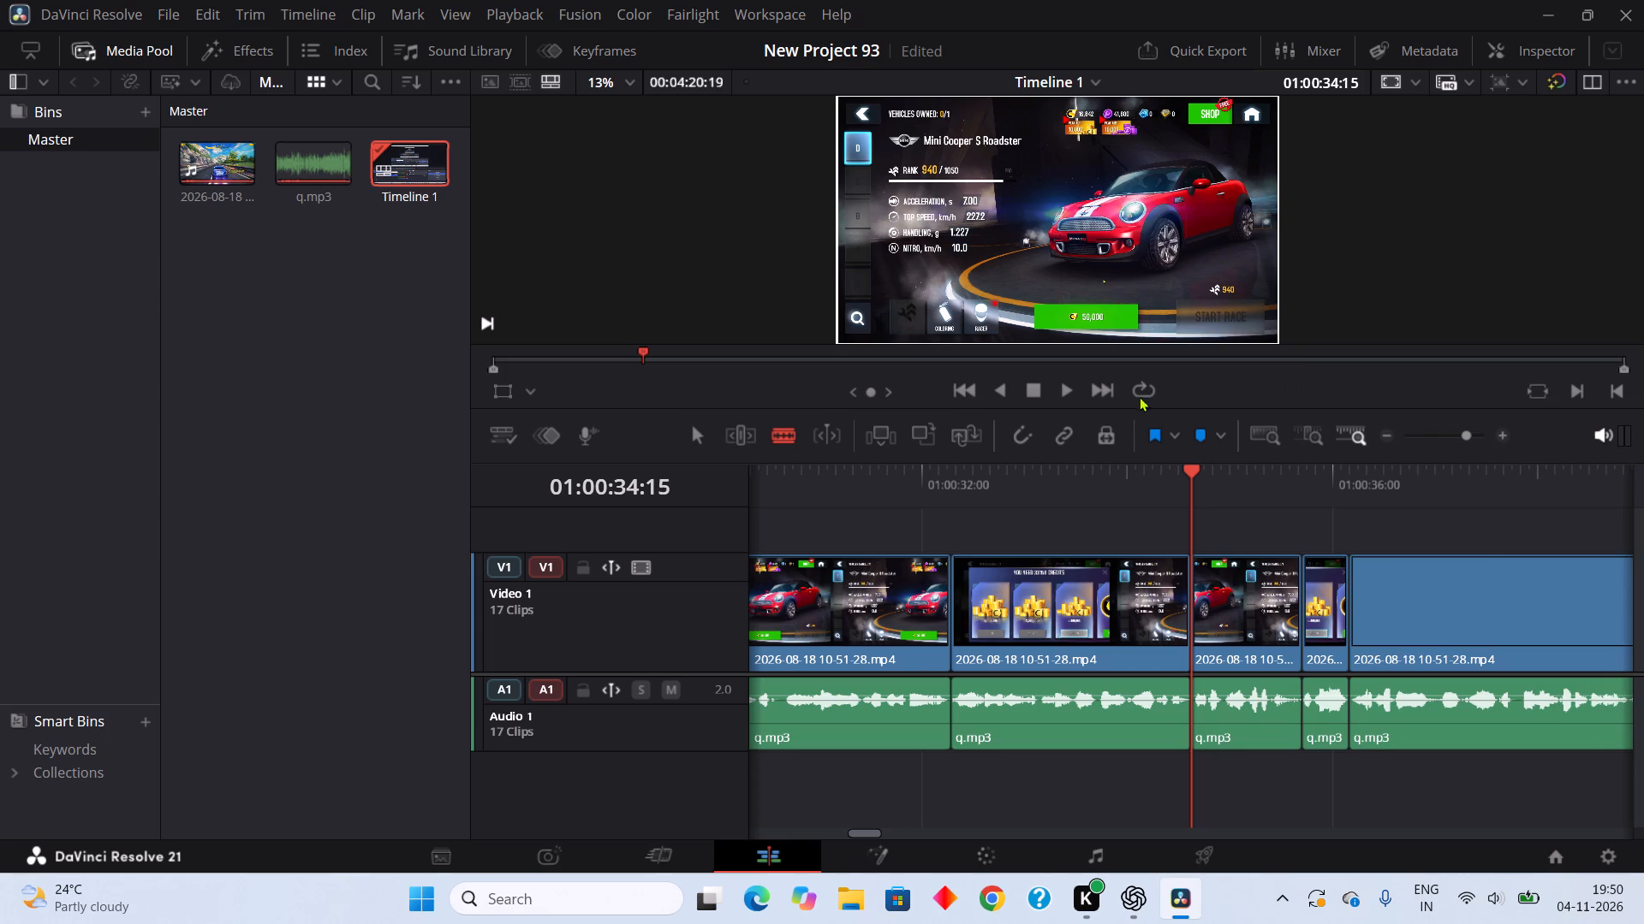
Play on, split q.mp3 at about 01:00:39:02 and 01:00:39:14, and ripple cut the pause between the splits.
click(1065, 394)
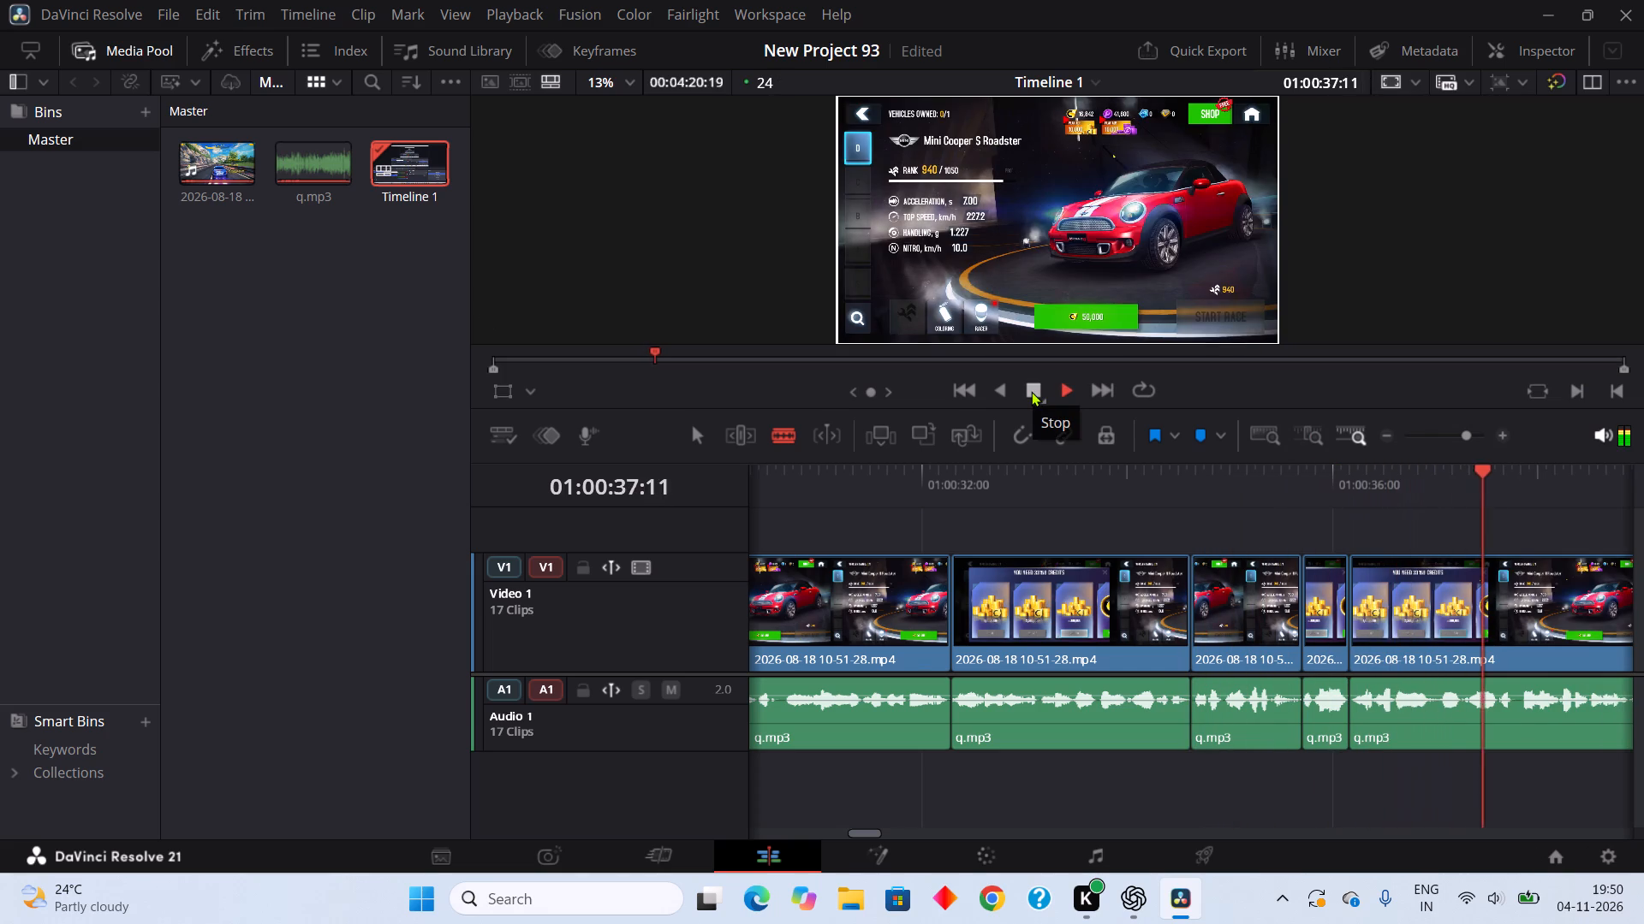
click(1031, 391)
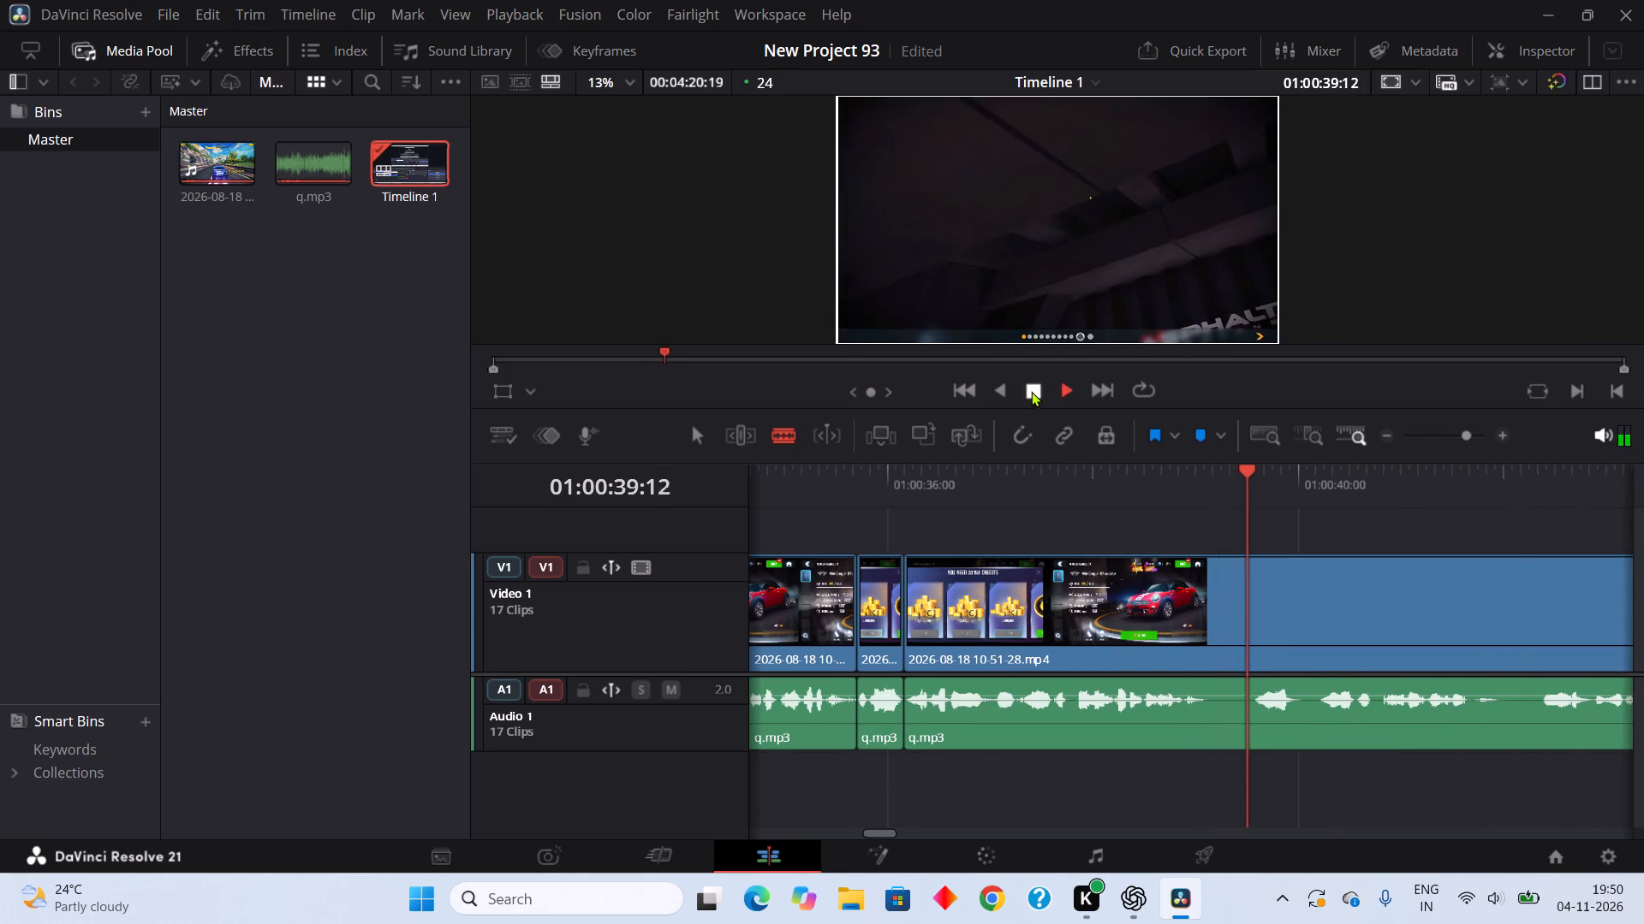
click(1207, 727)
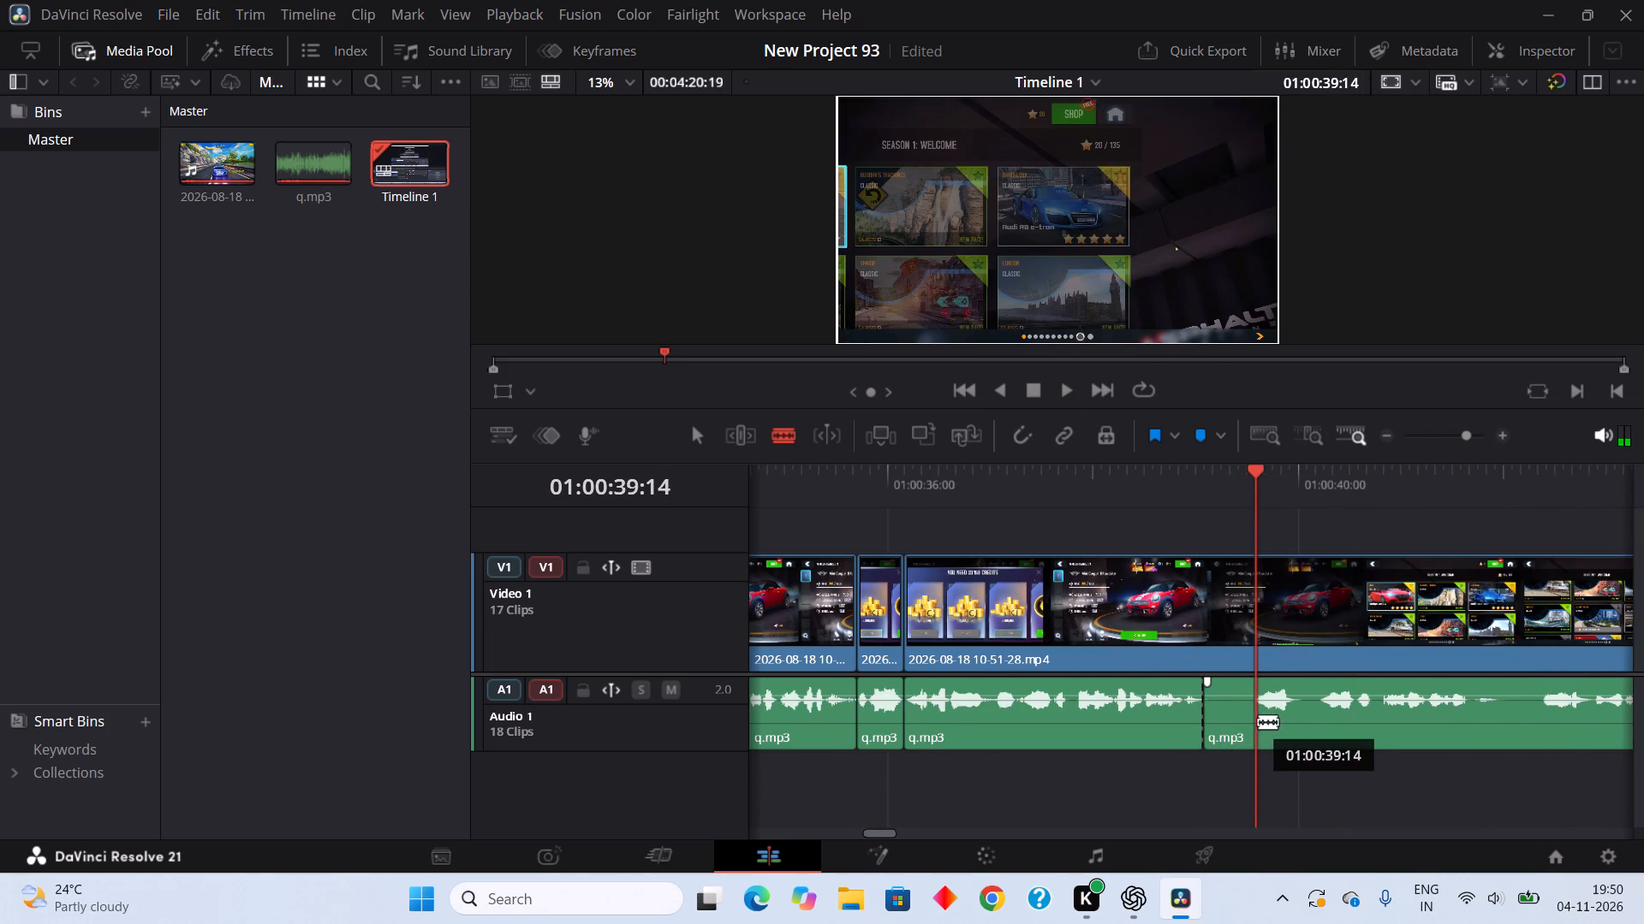
click(1258, 721)
right_click(1227, 721)
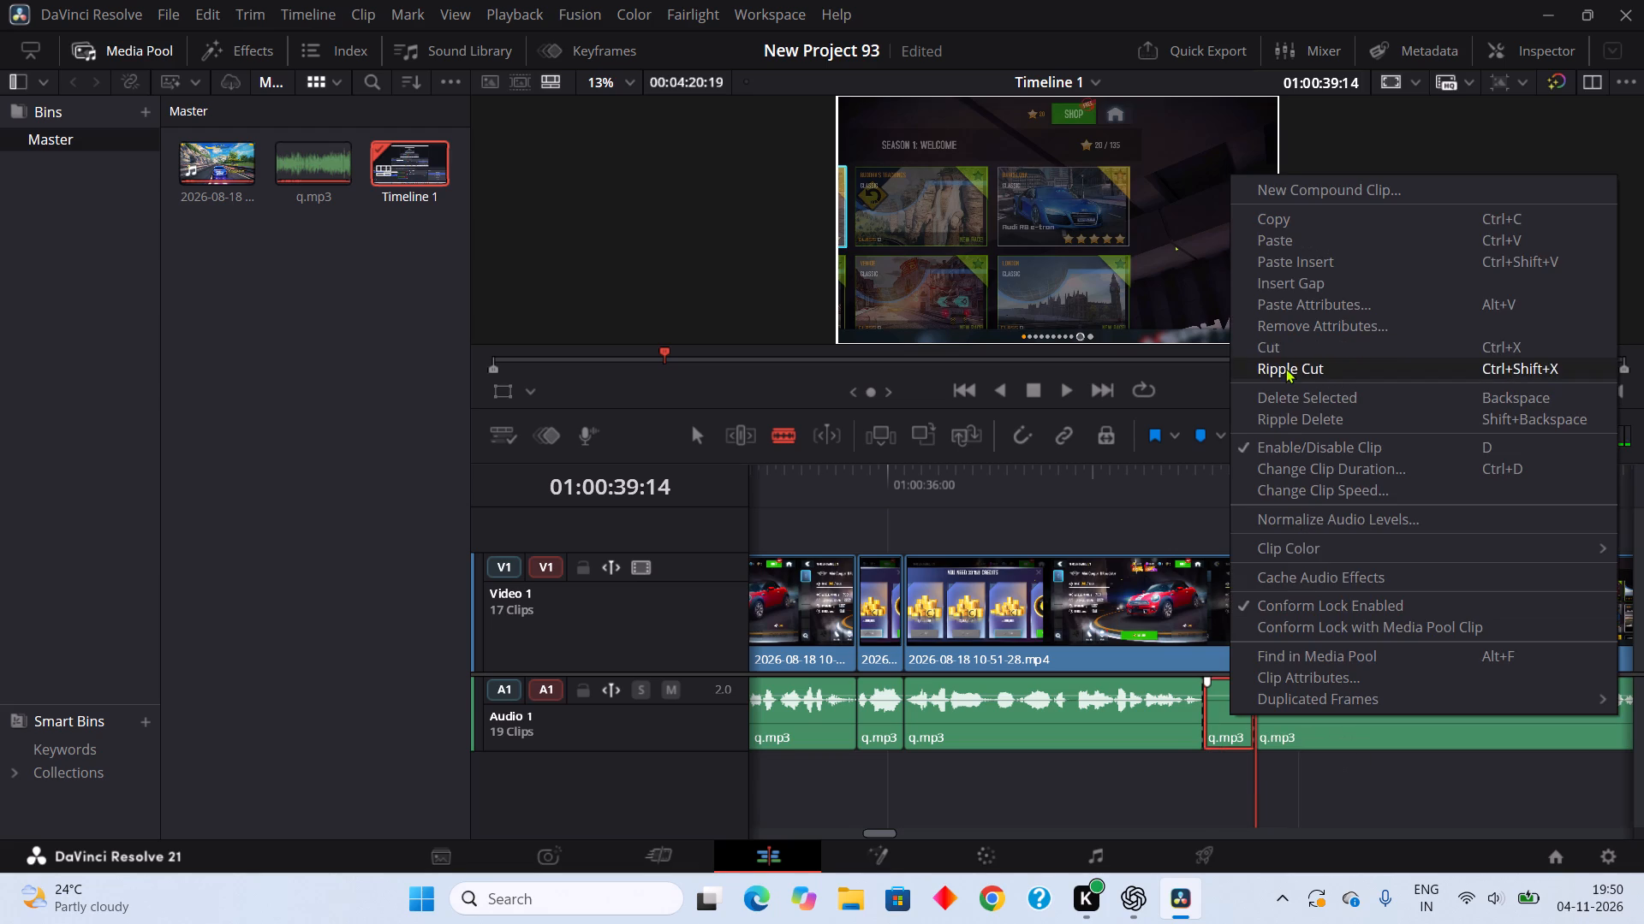
double_click(1284, 368)
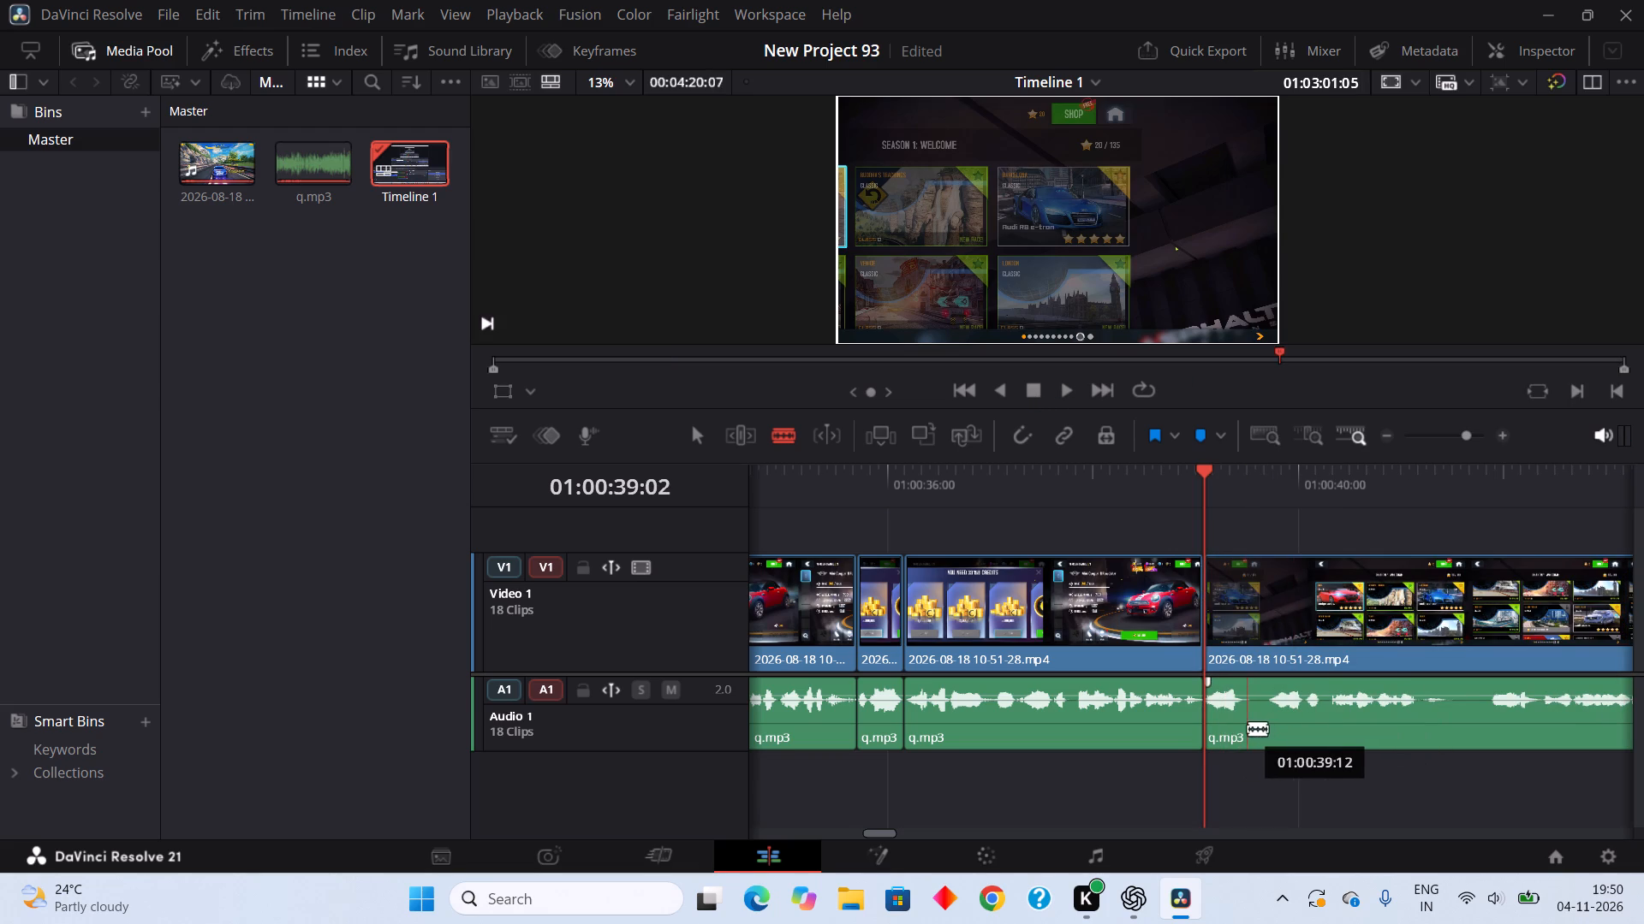
Split q.mp3 at about 01:00:39:12 and 01:00:39:18, and ripple cut the short pause between the splits.
click(1248, 728)
click(1274, 727)
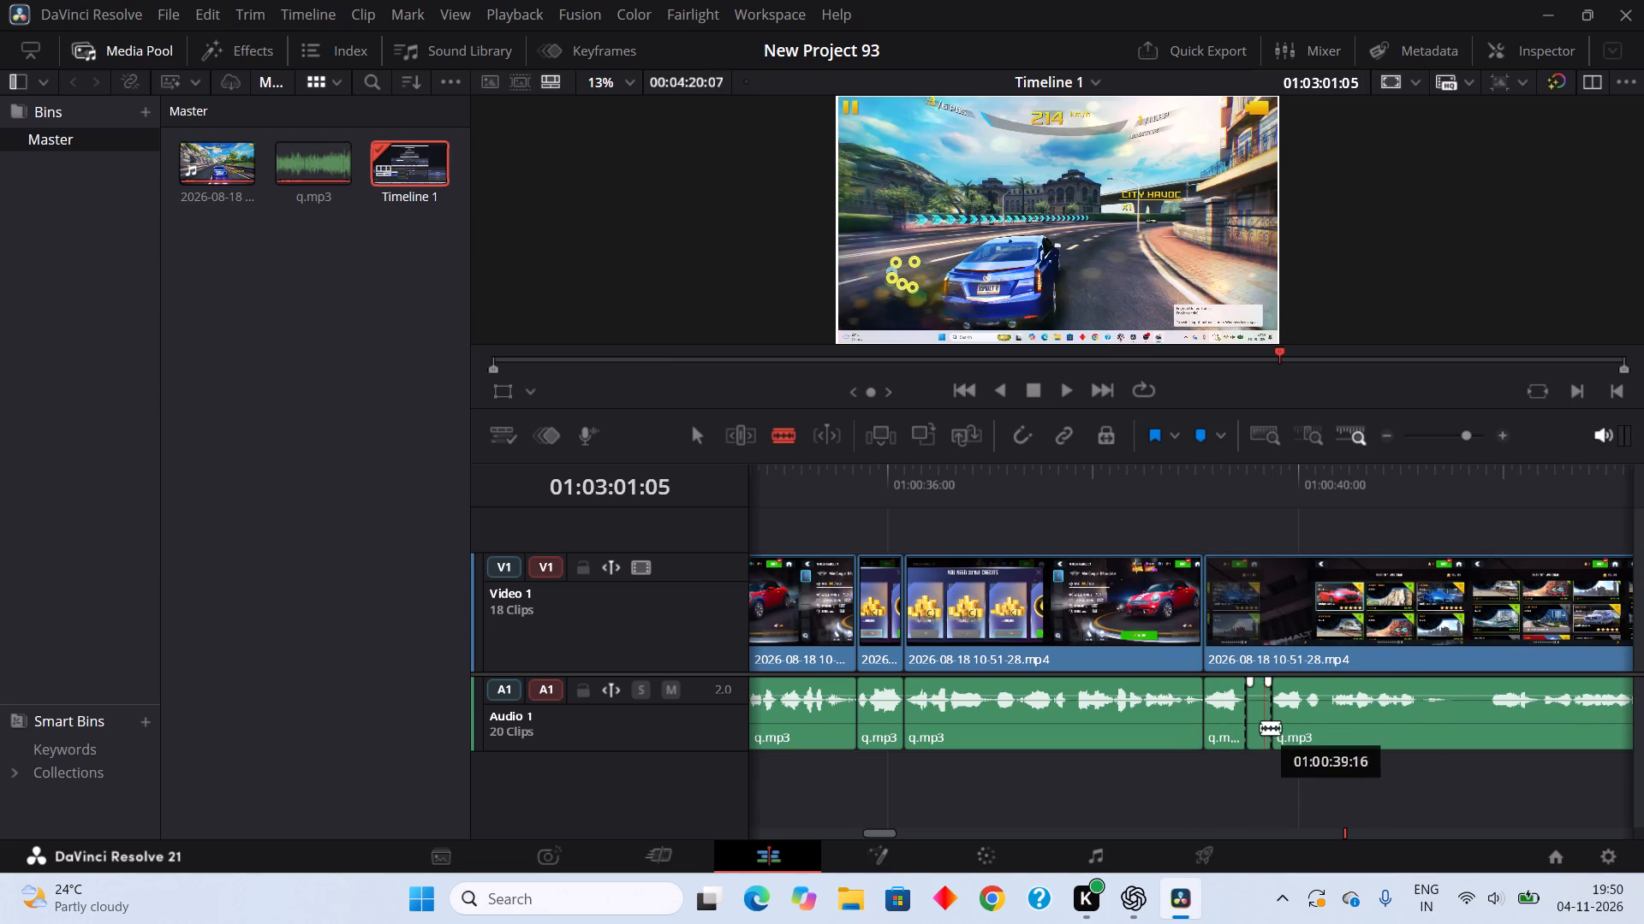
right_click(1260, 727)
click(1316, 379)
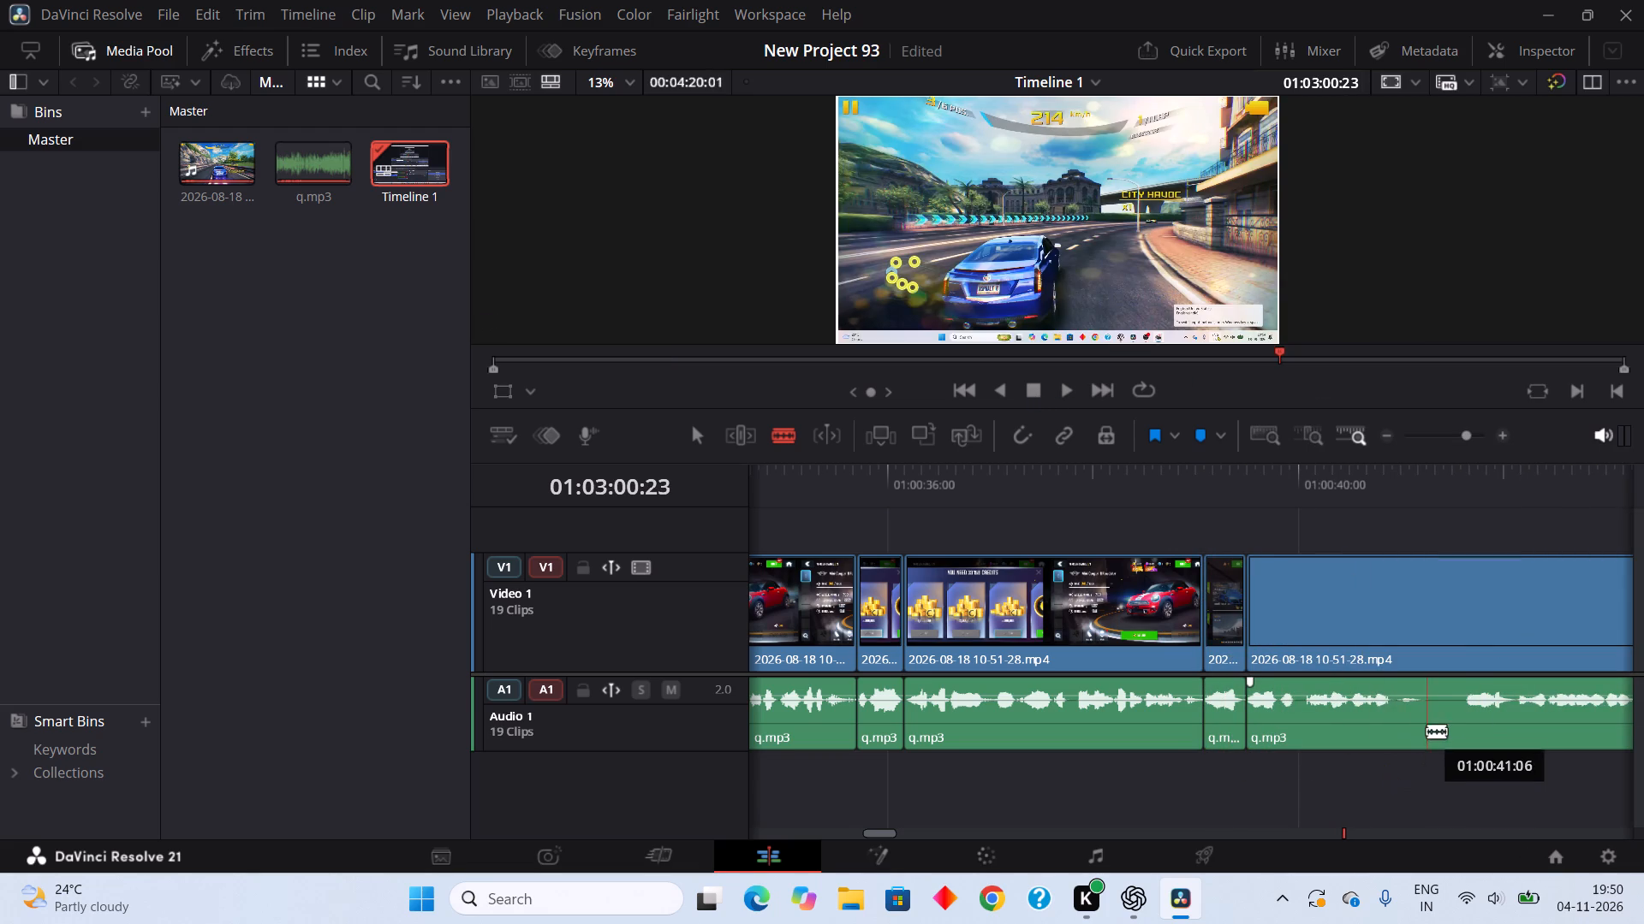
Split q.mp3 at about 01:00:41:05 and 01:00:41:15, and ripple cut the quiet piece between the splits.
click(1423, 737)
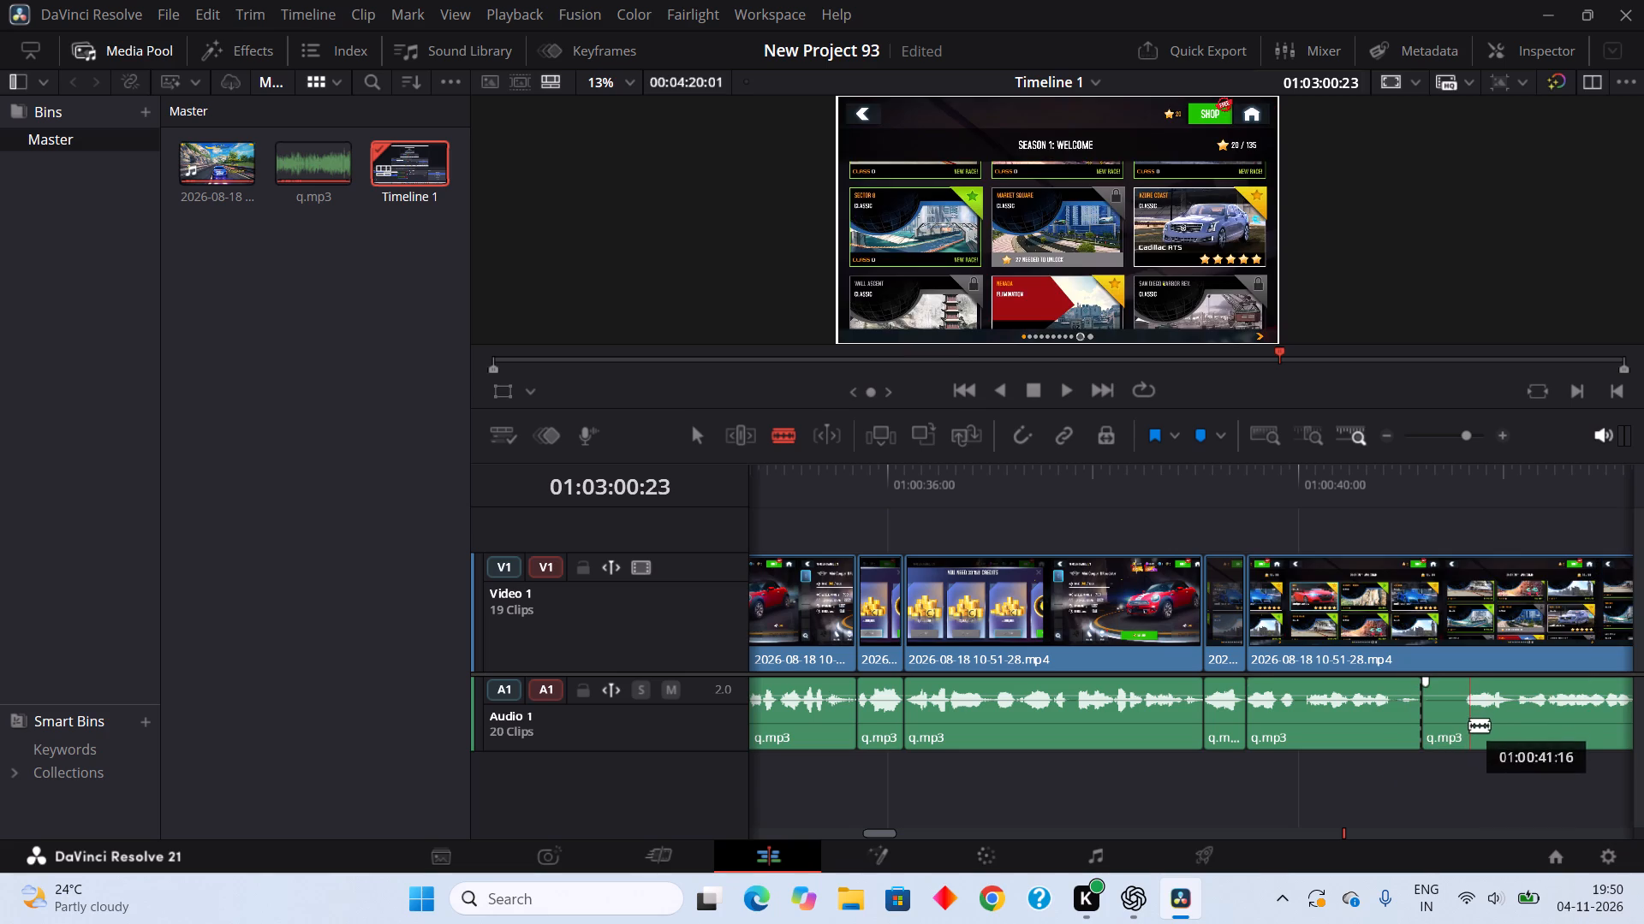
click(1466, 731)
right_click(1461, 731)
right_click(1442, 716)
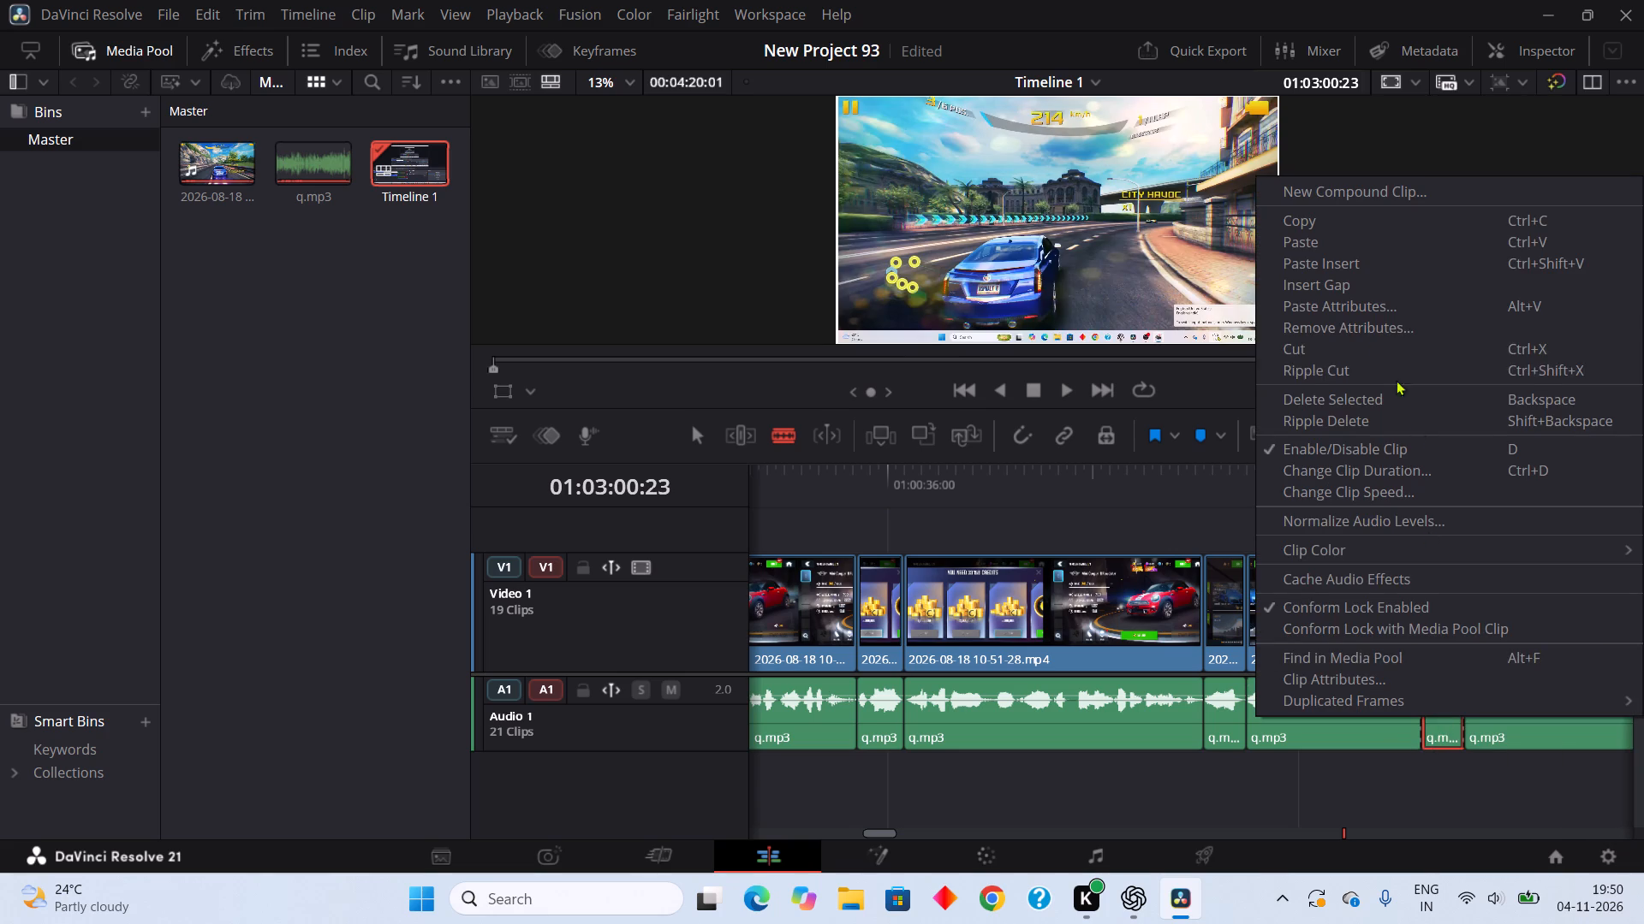
double_click(1350, 371)
Play the edited timeline back from about 01:00:17:11 to about 01:00:44:02 to review the cuts made so far.
double_click(1063, 397)
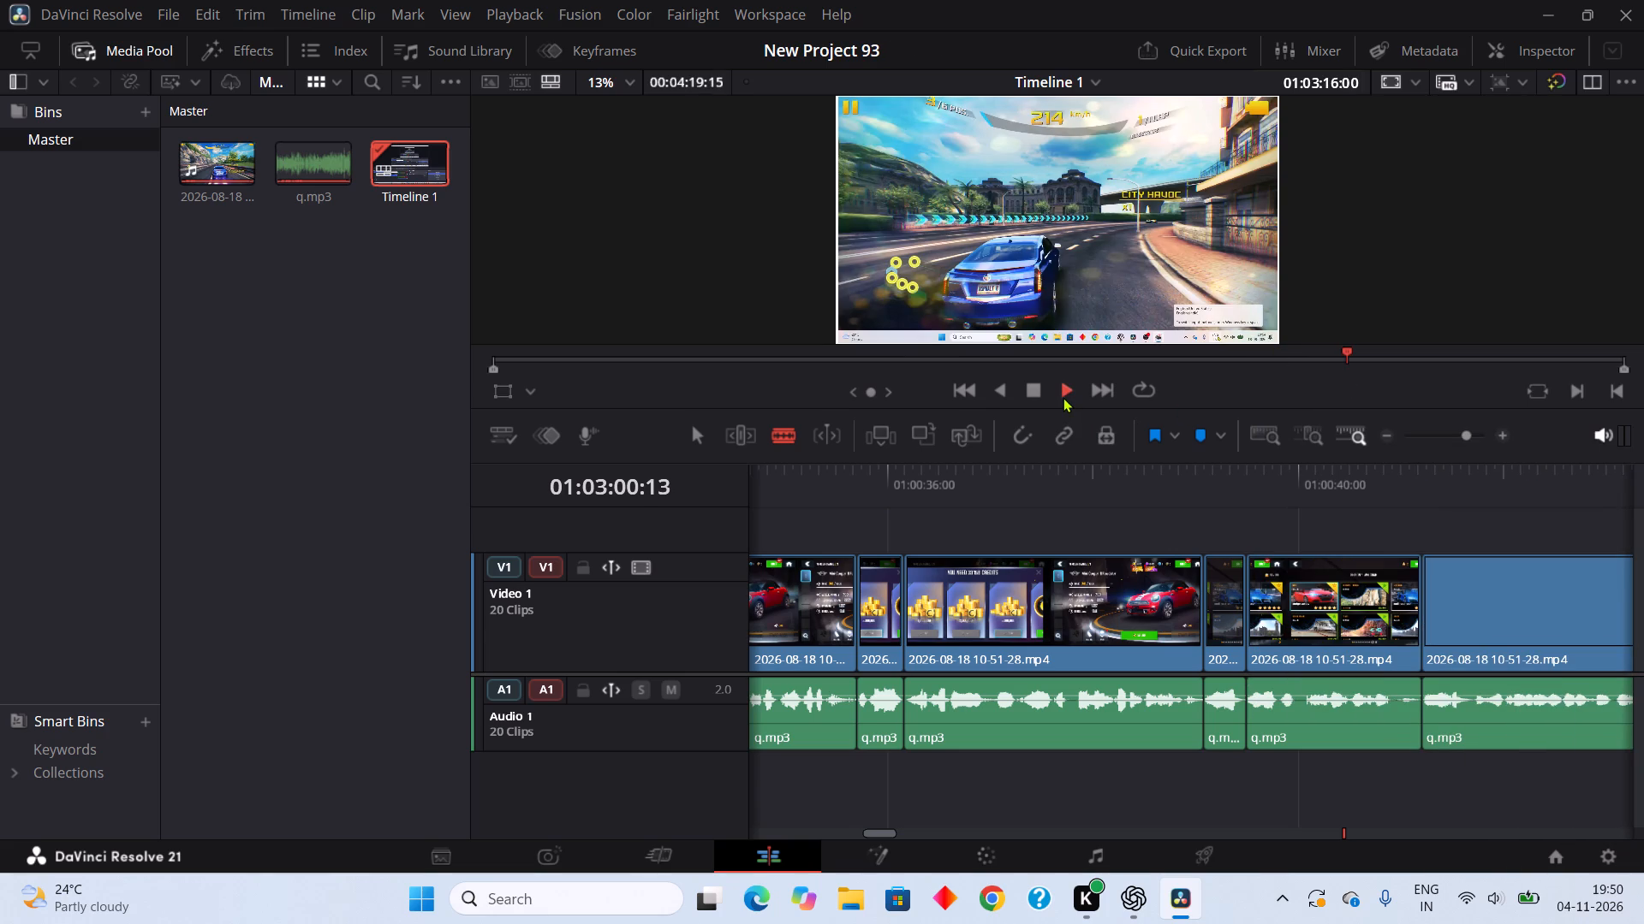
click(1043, 388)
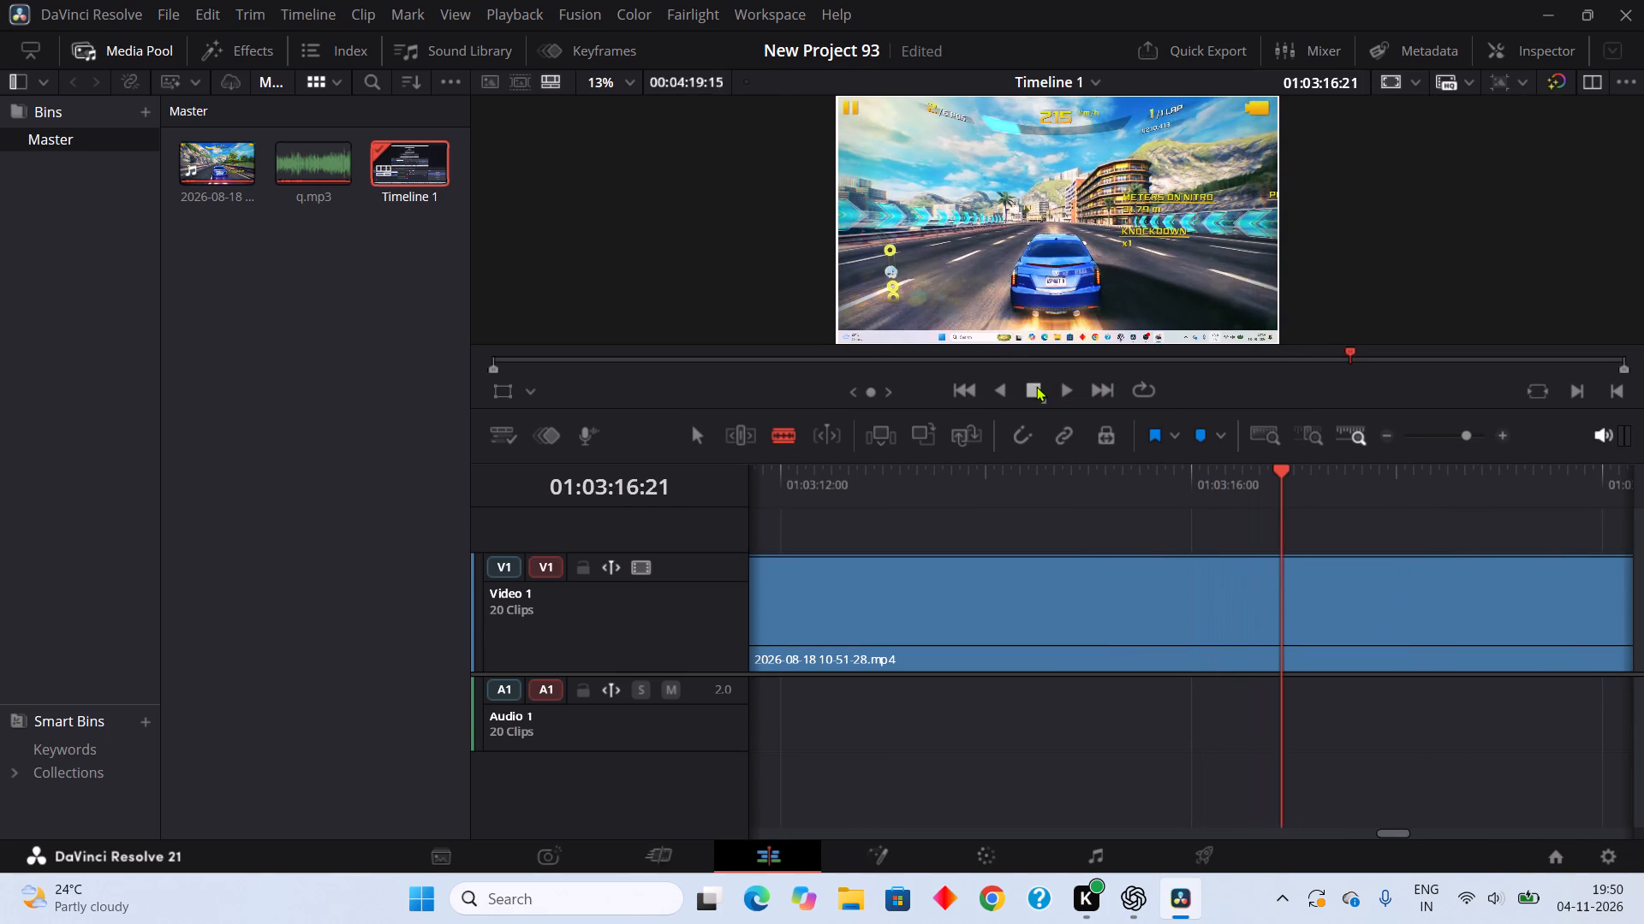
click(569, 352)
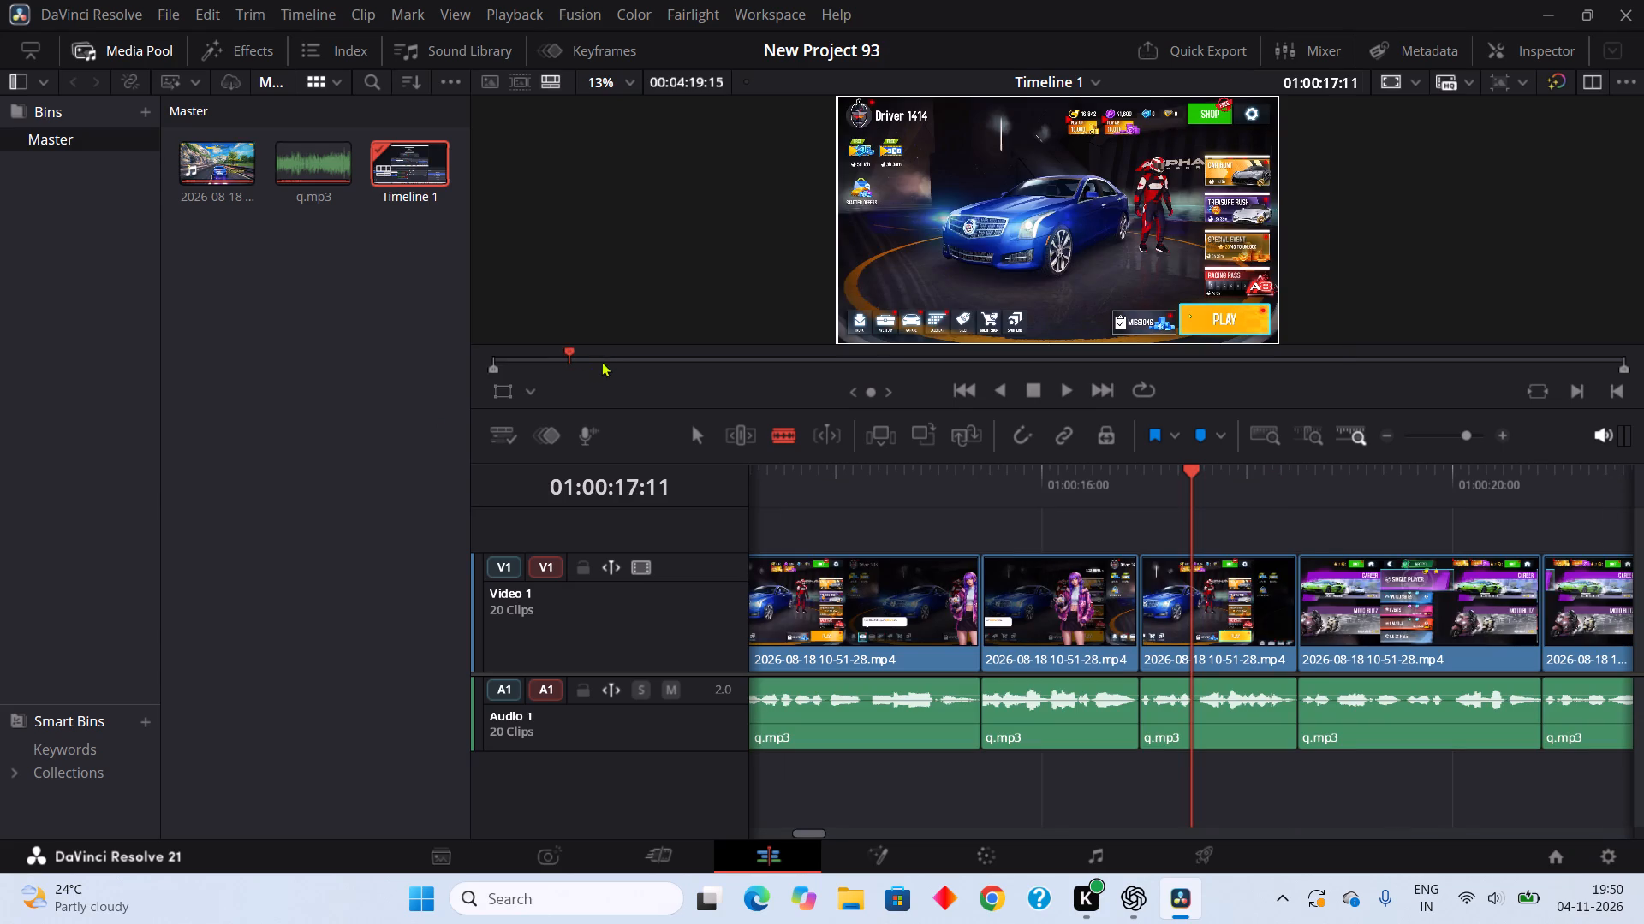
click(1066, 386)
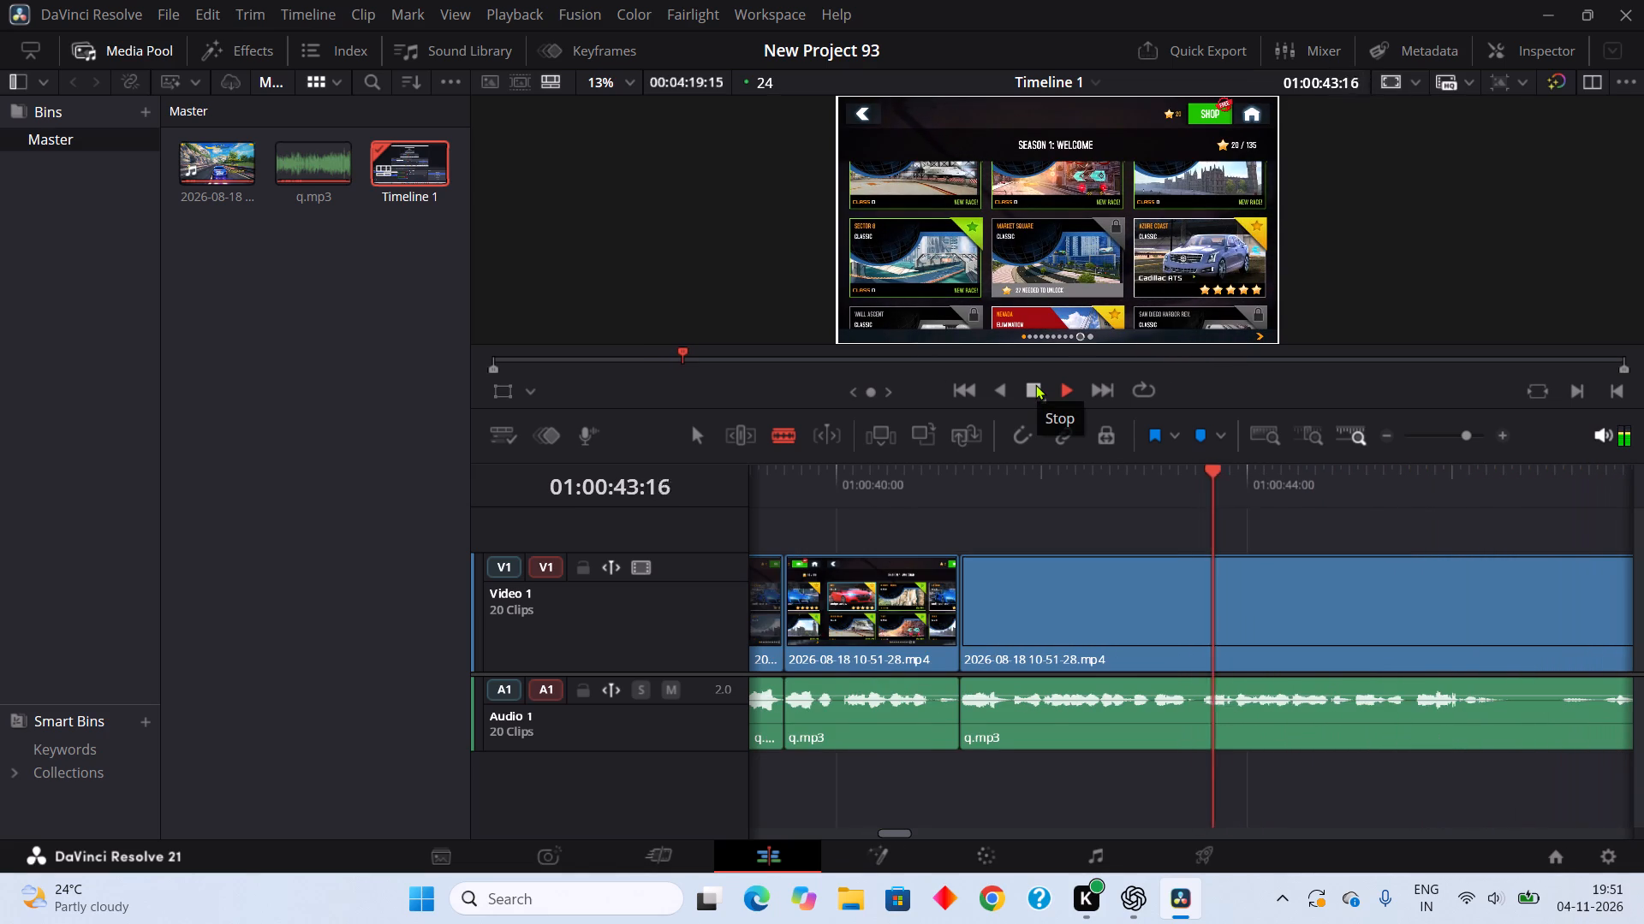
click(1035, 384)
Split q.mp3 at about 01:00:46:10 and 01:00:47:01, and ripple cut the pause between the splits.
click(1499, 722)
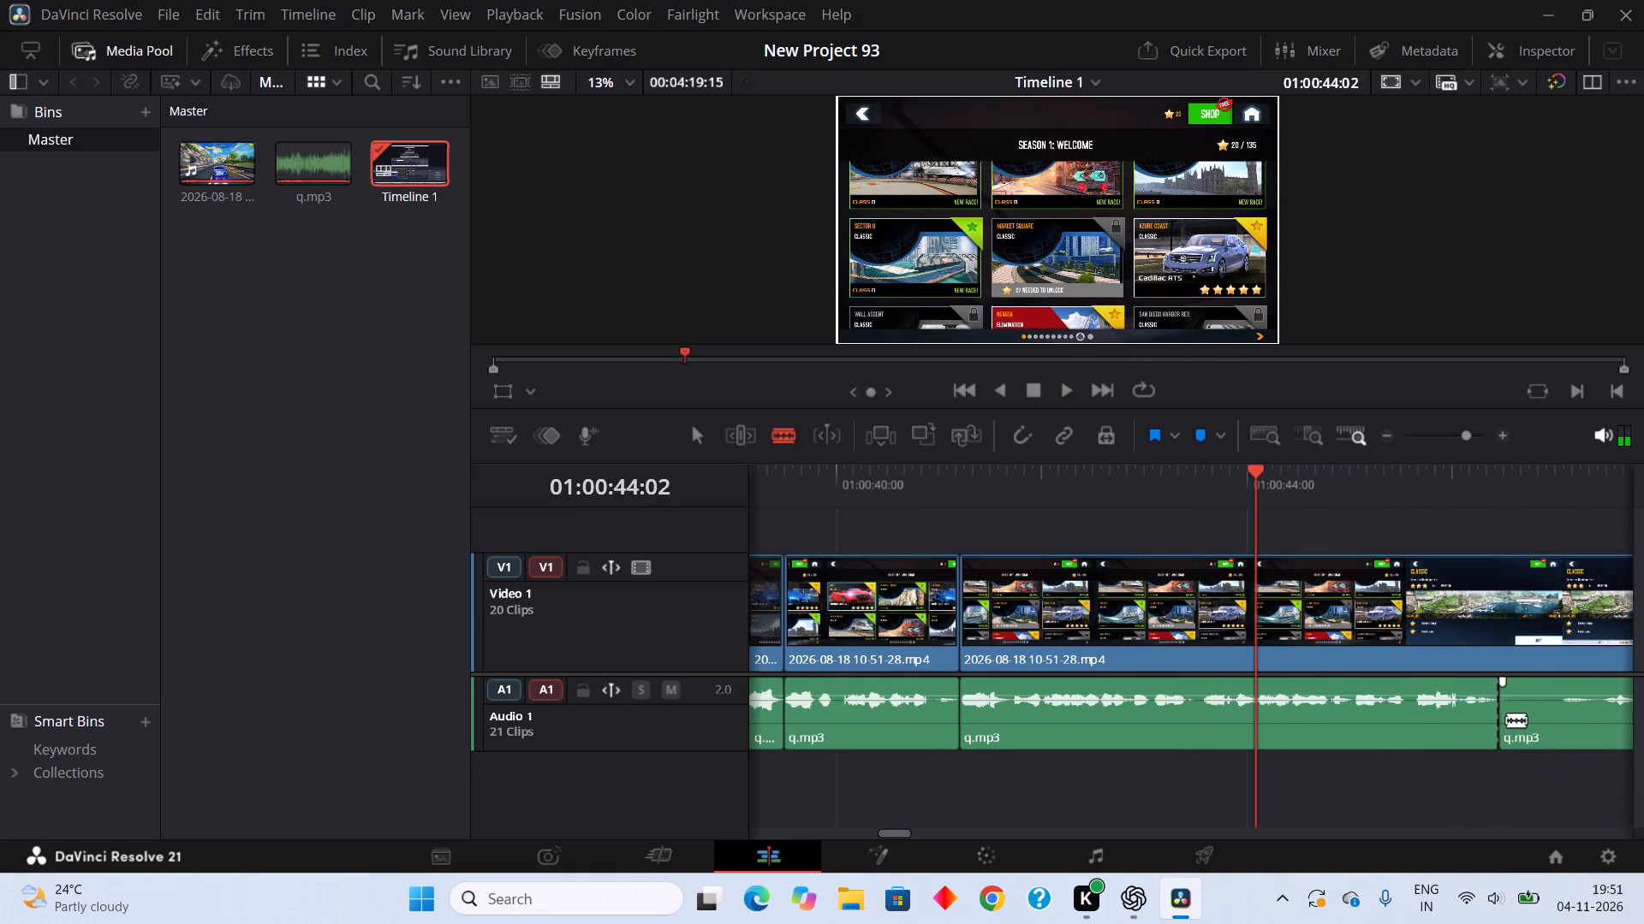
click(1565, 724)
right_click(1547, 722)
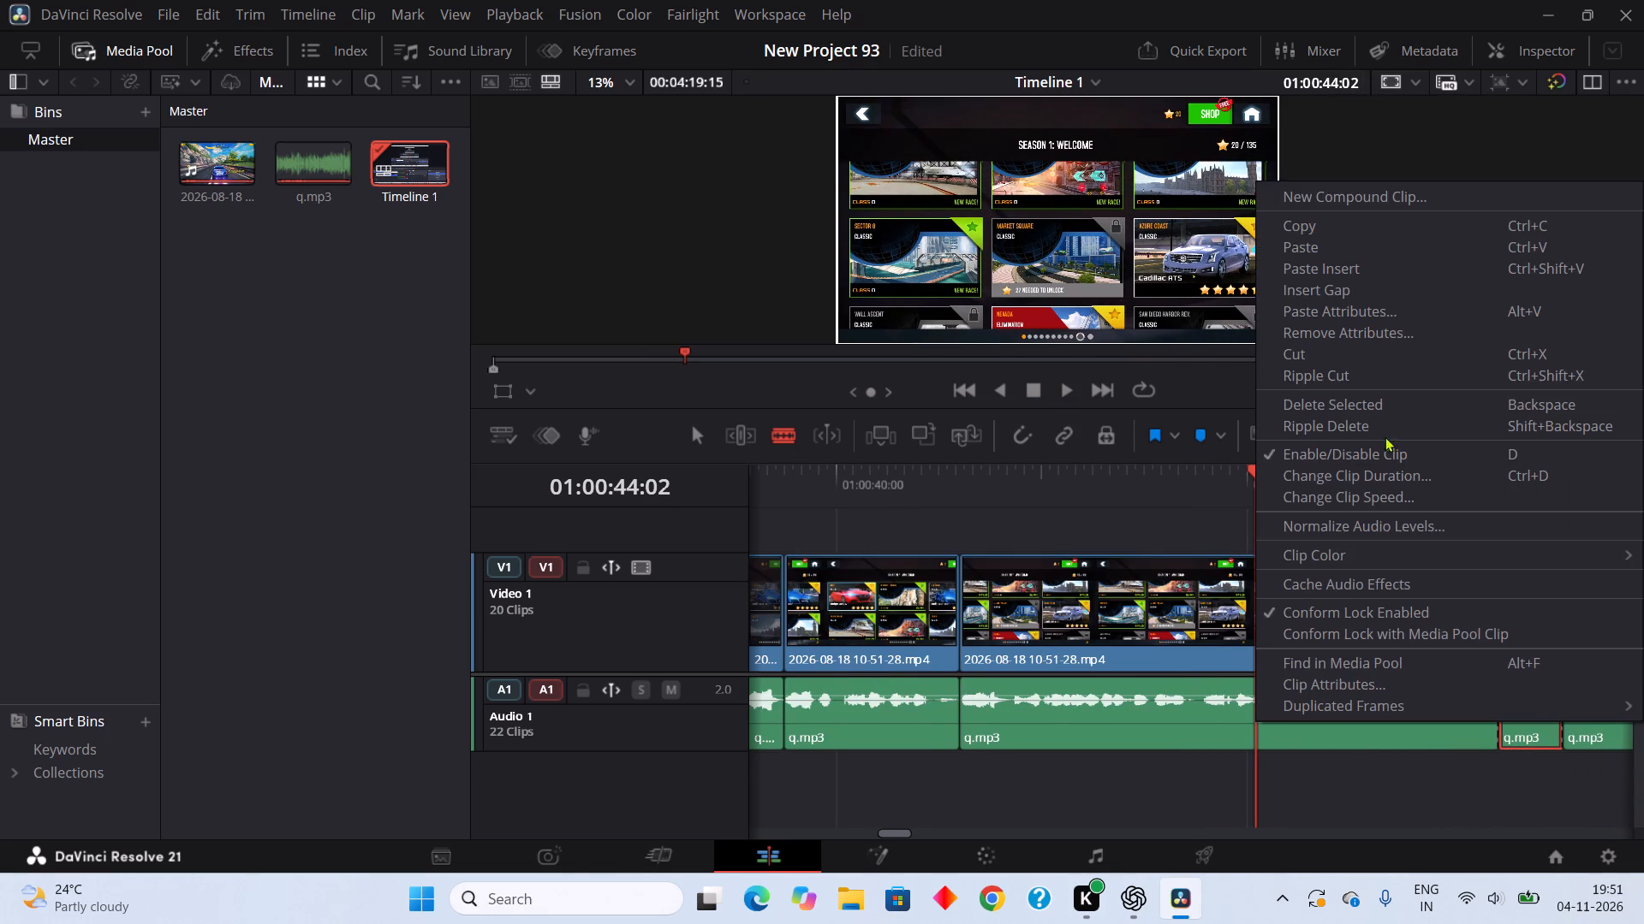
double_click(1342, 371)
Play on, split q.mp3 at about 01:00:46:20, and ripple cut the short piece between the previous cut and this split.
click(1063, 382)
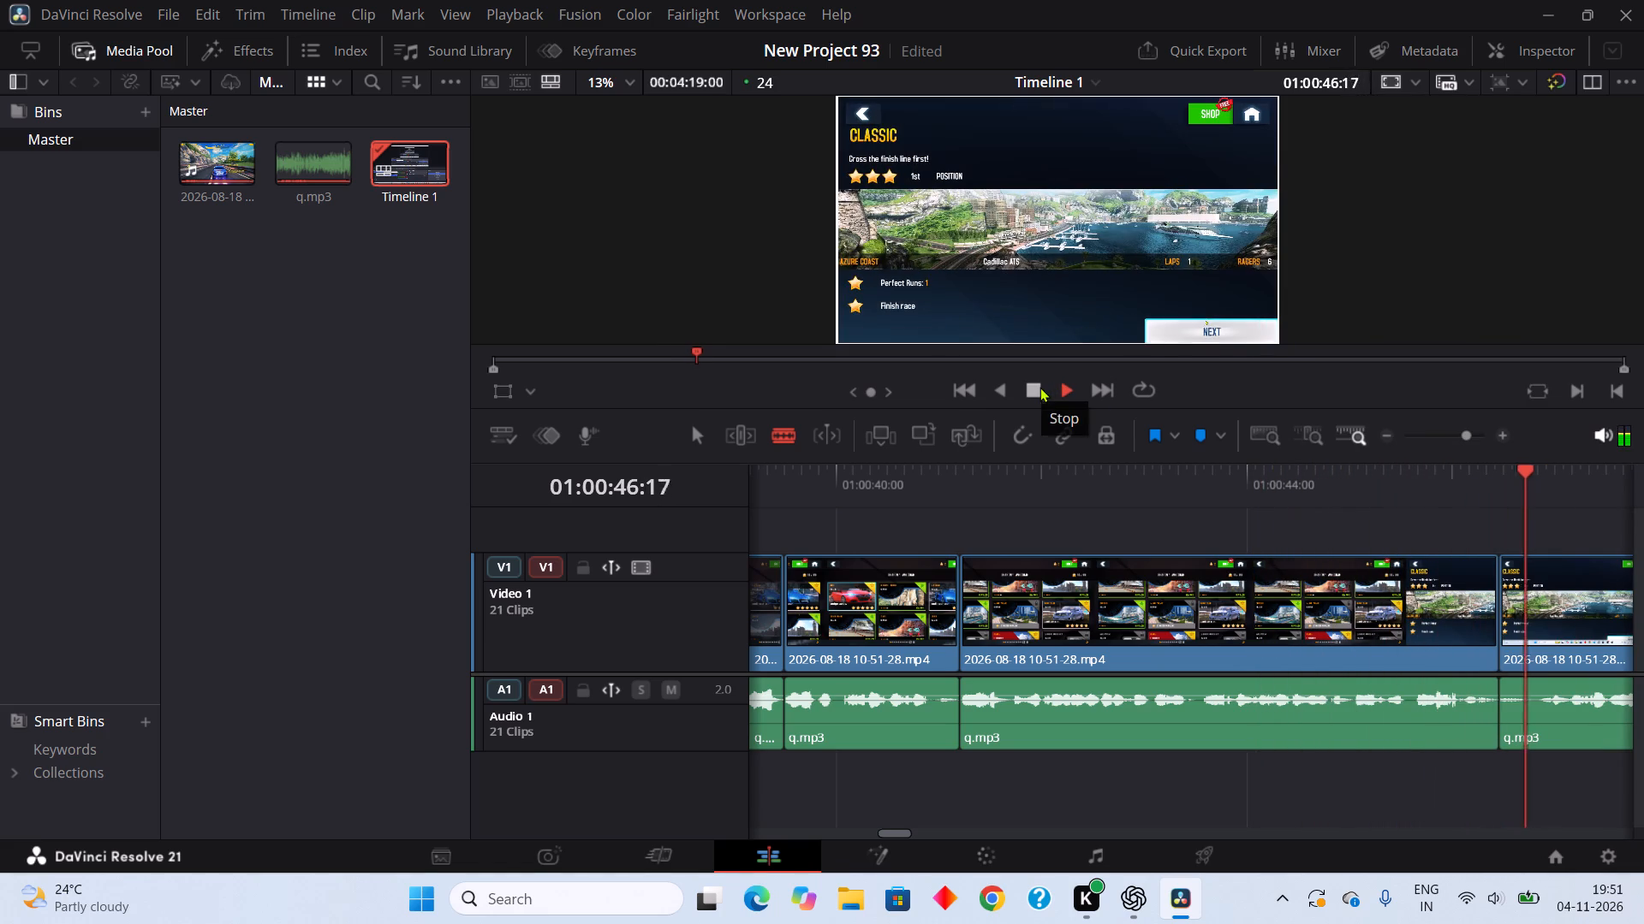
click(1039, 387)
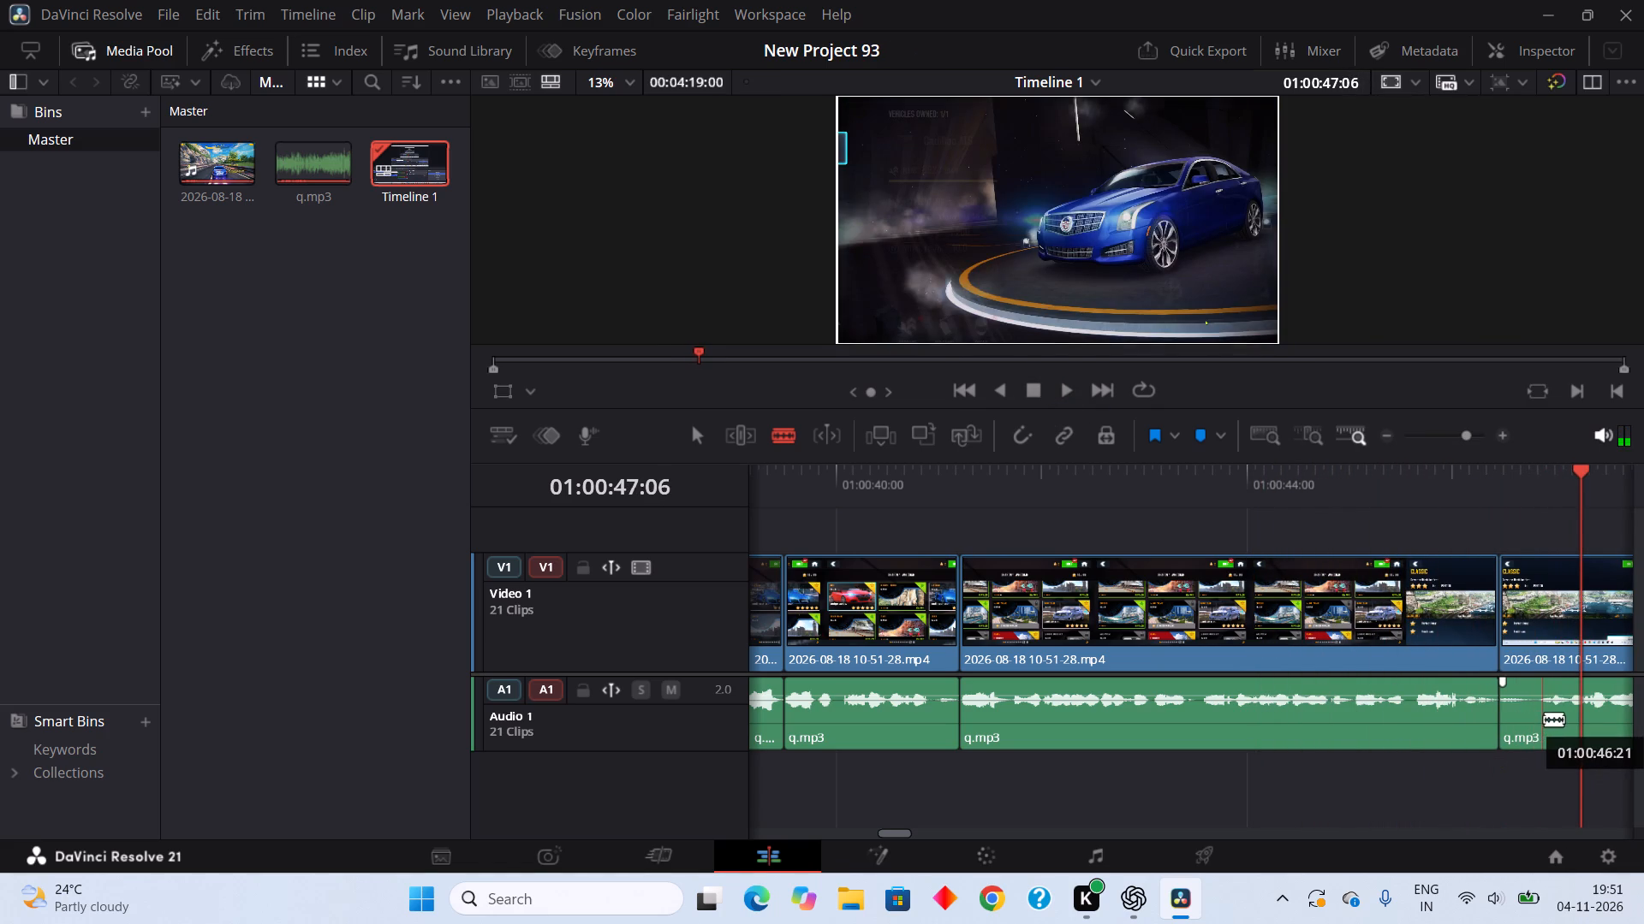
click(1544, 719)
right_click(1540, 719)
right_click(1529, 721)
right_click(1522, 704)
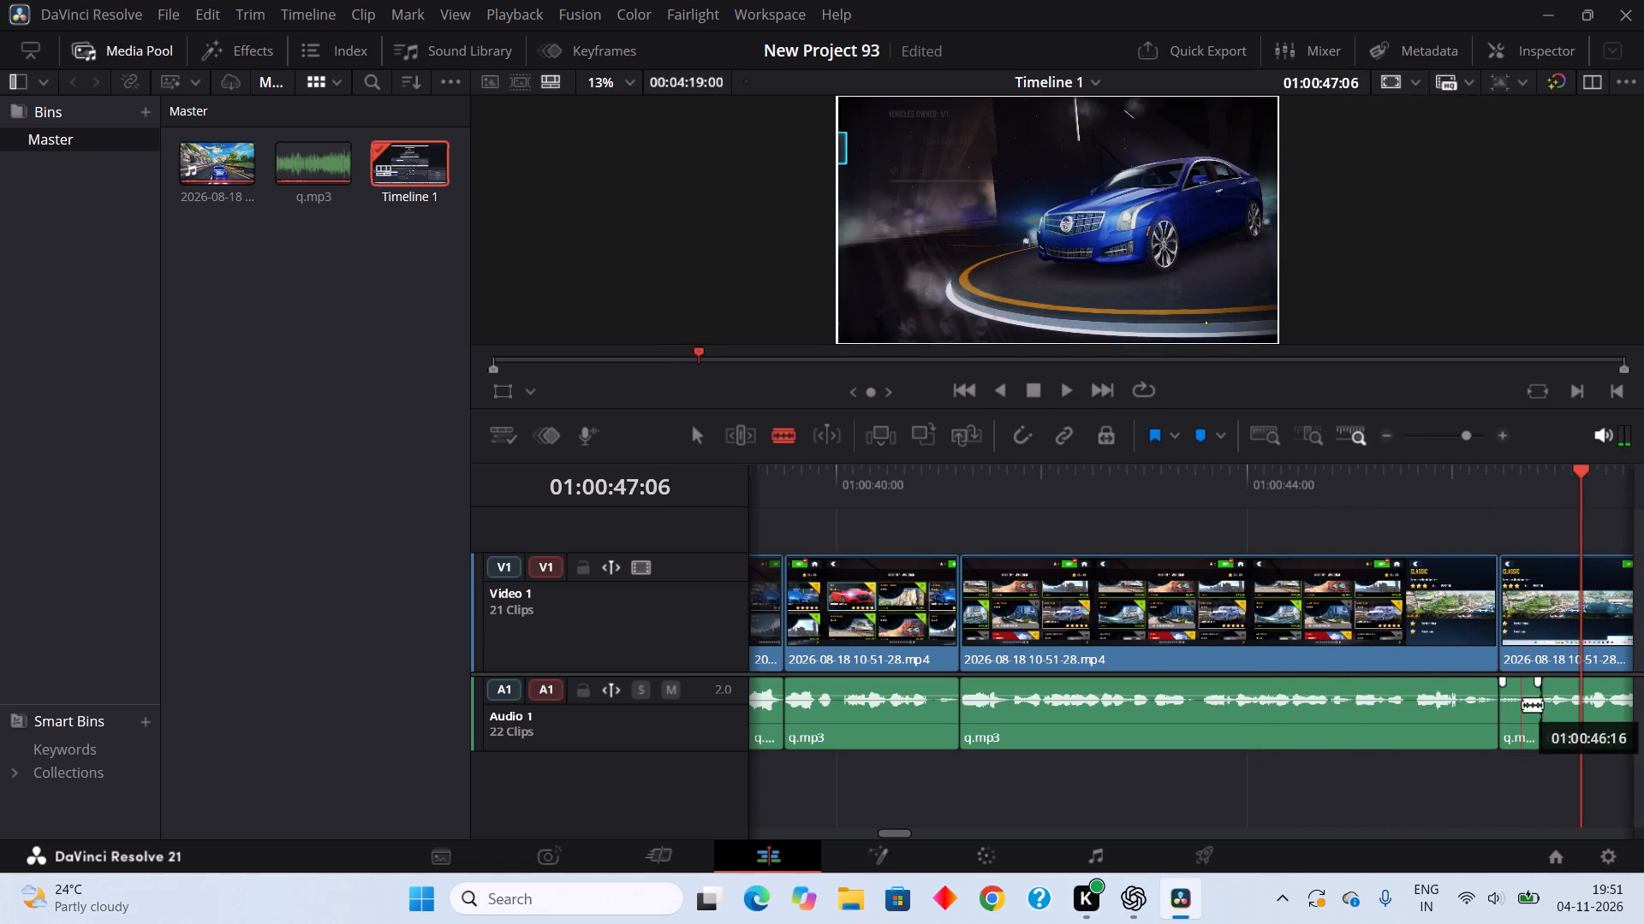
click(1350, 350)
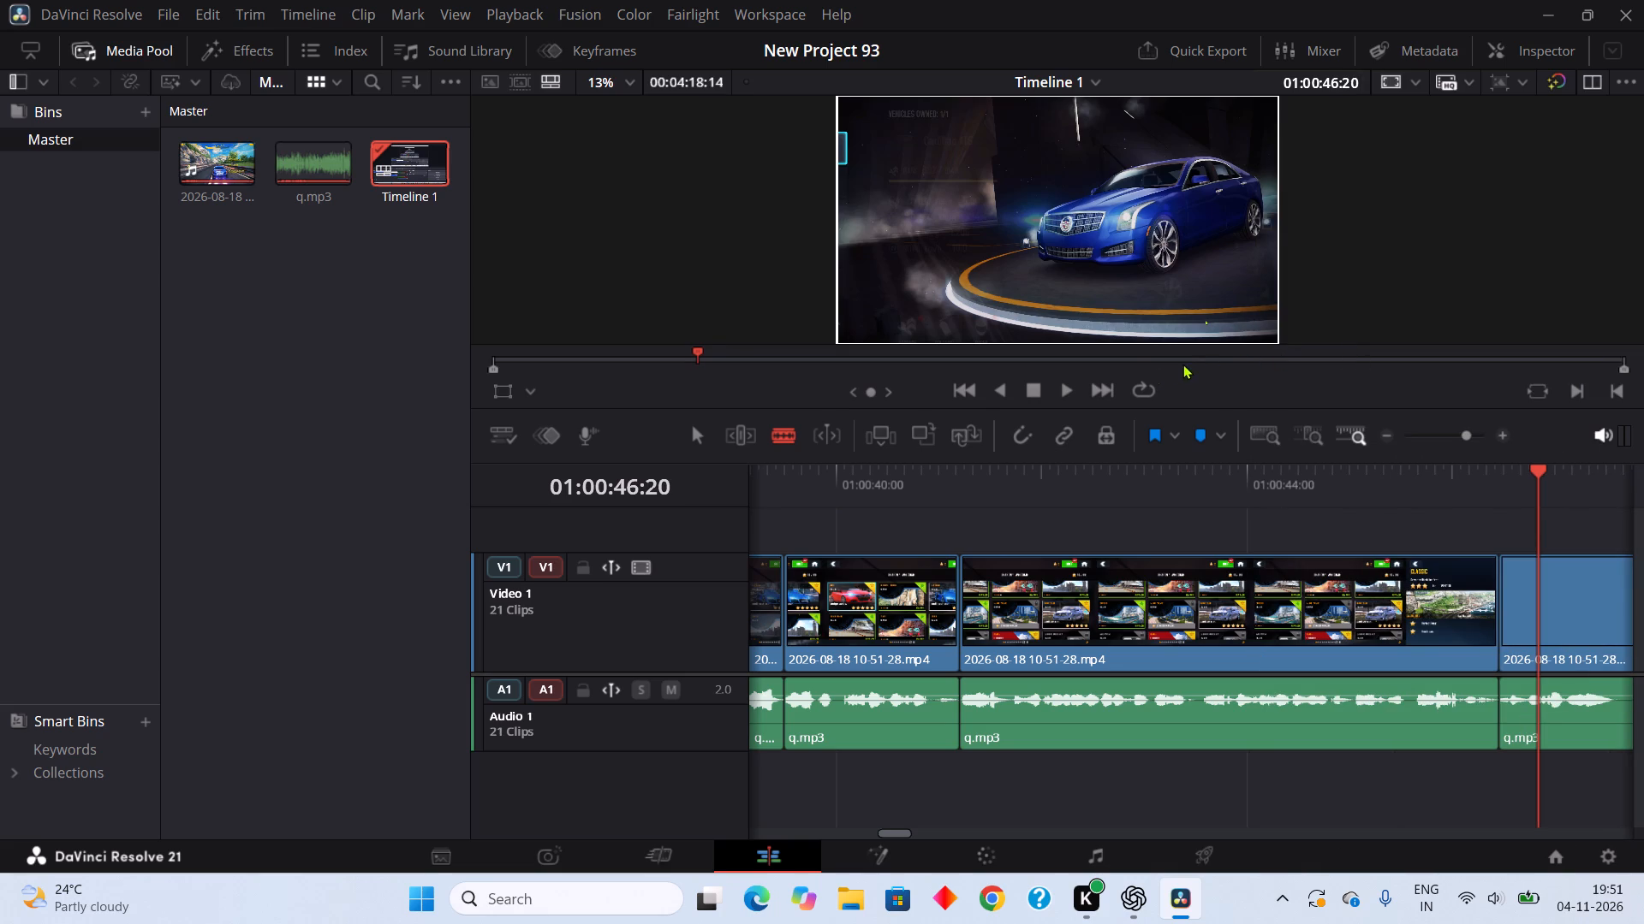
Play on, split q.mp3 at about 01:00:47:13 and 01:00:47:23, and ripple cut the pause between the splits.
click(1057, 383)
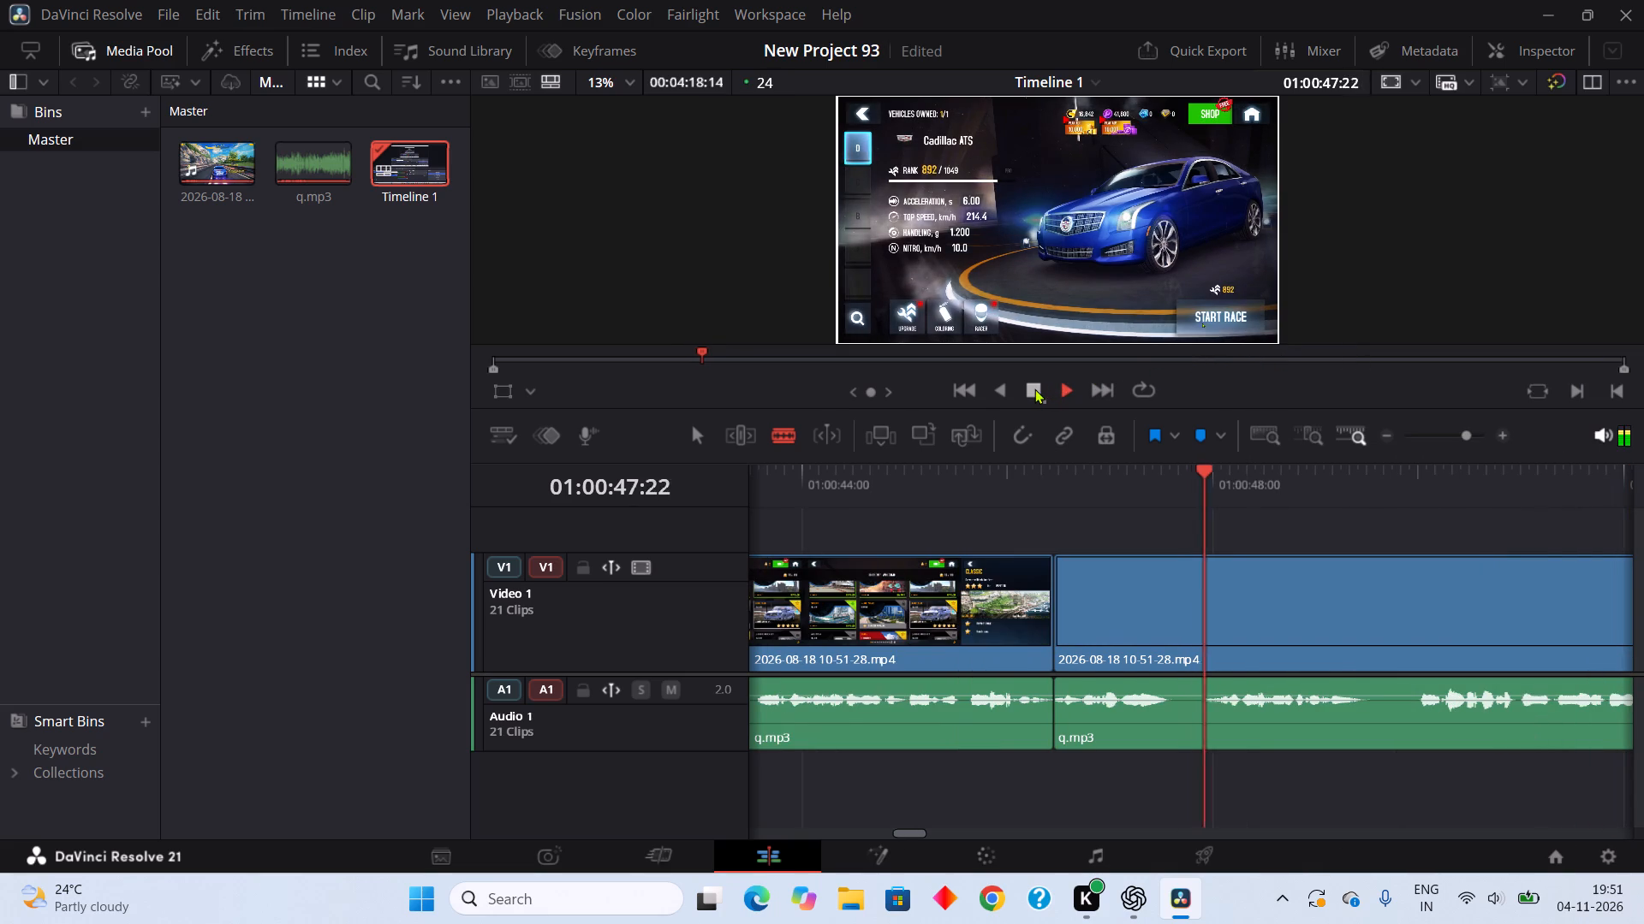
click(1034, 388)
click(1166, 739)
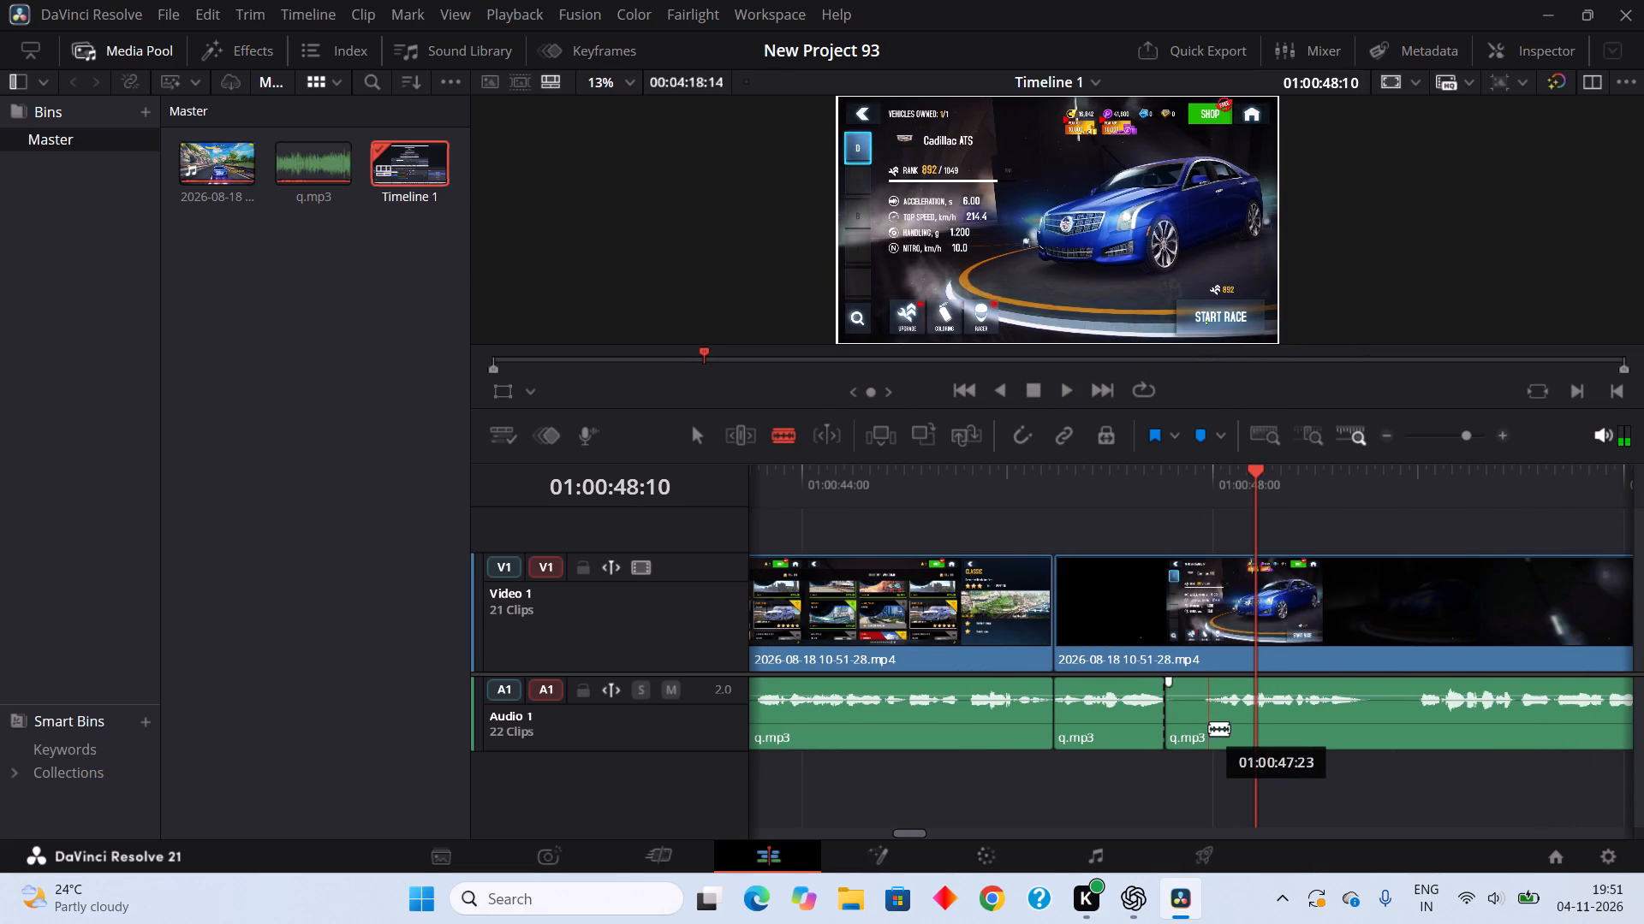
click(1209, 728)
right_click(1196, 728)
click(1254, 382)
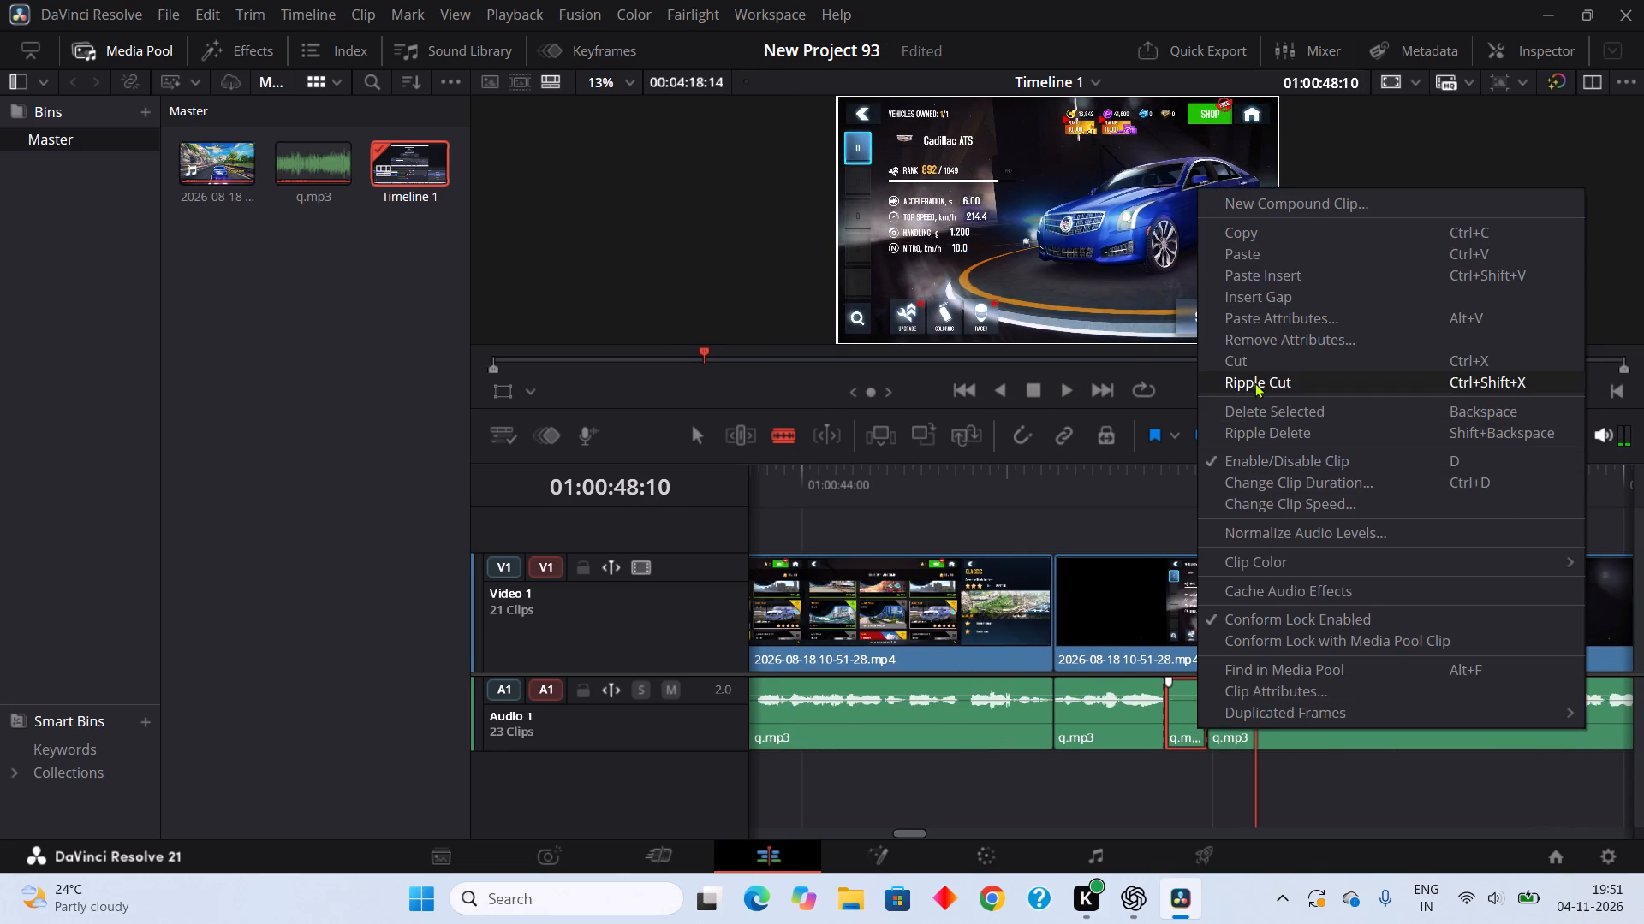
Split q.mp3 at about 01:00:49:01 and 01:00:49:14, and ripple cut the pause between the splits.
click(1323, 730)
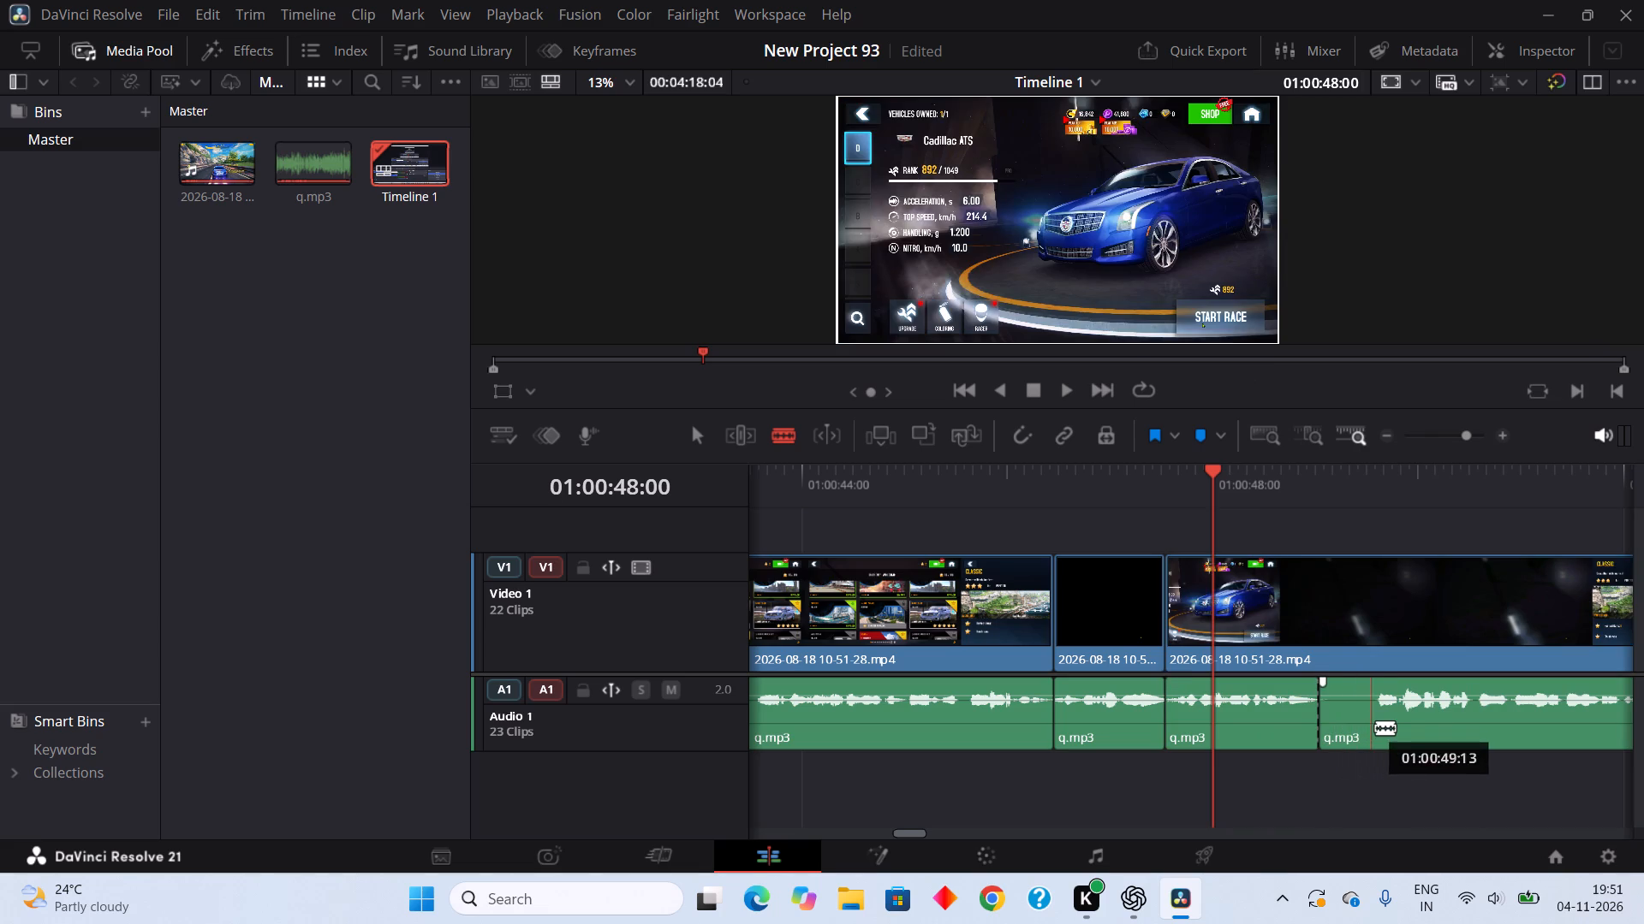
click(1375, 727)
right_click(1347, 726)
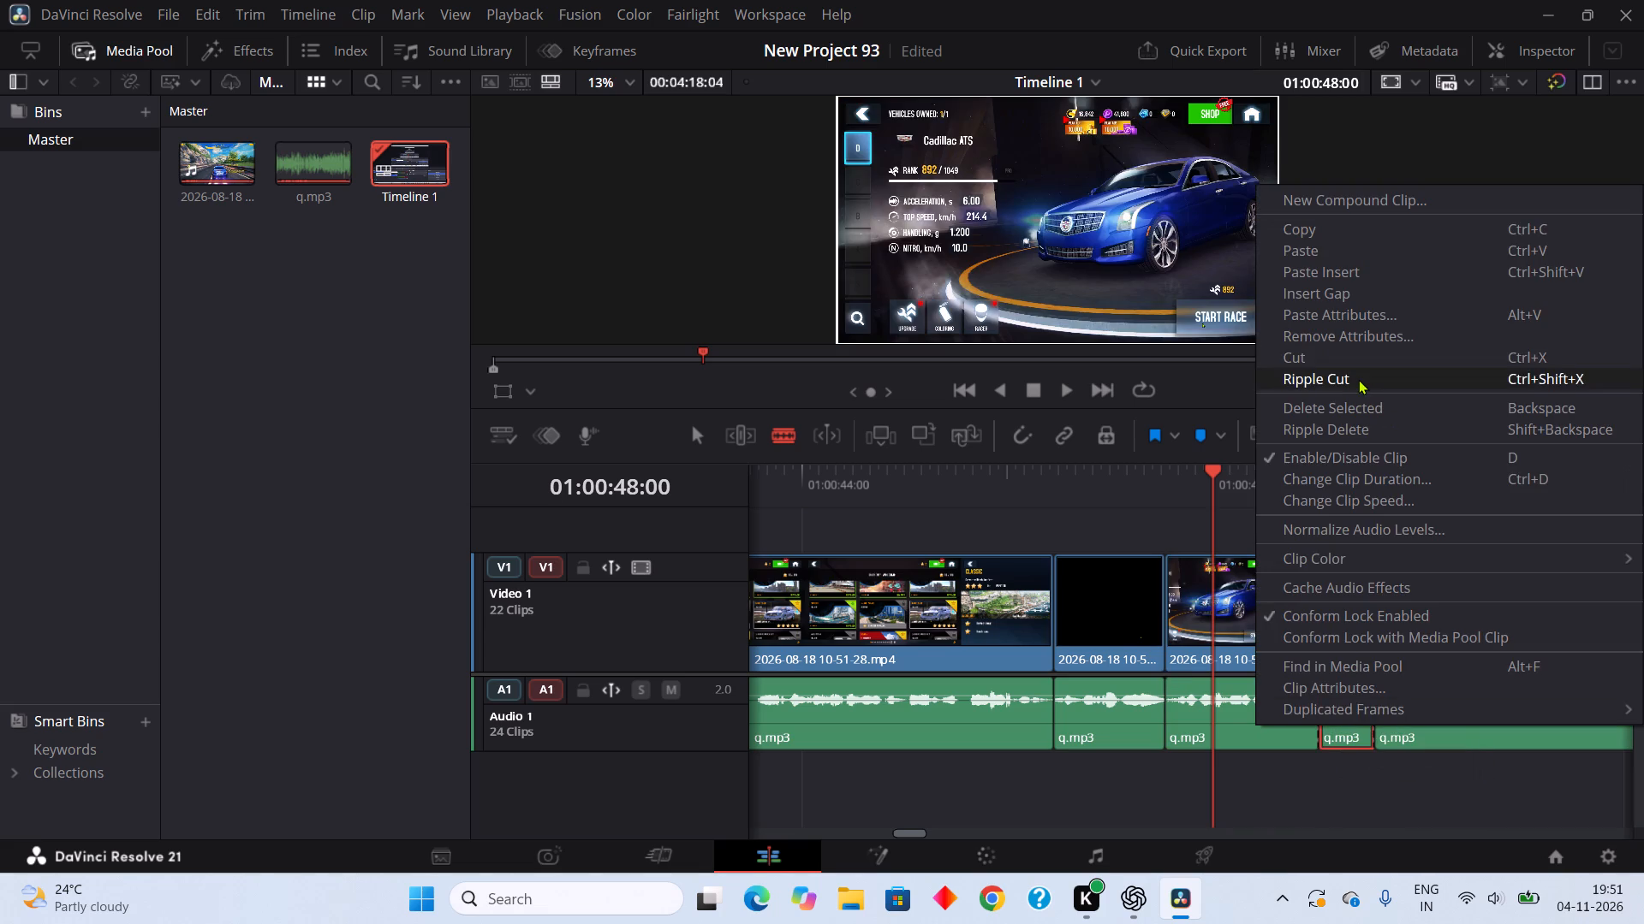
click(1358, 379)
Play from about 01:00:45:06, split q.mp3 at about 01:00:53:07 and 01:00:53:20, and ripple cut the pause between the splits.
drag(1207, 468, 930, 536)
click(930, 536)
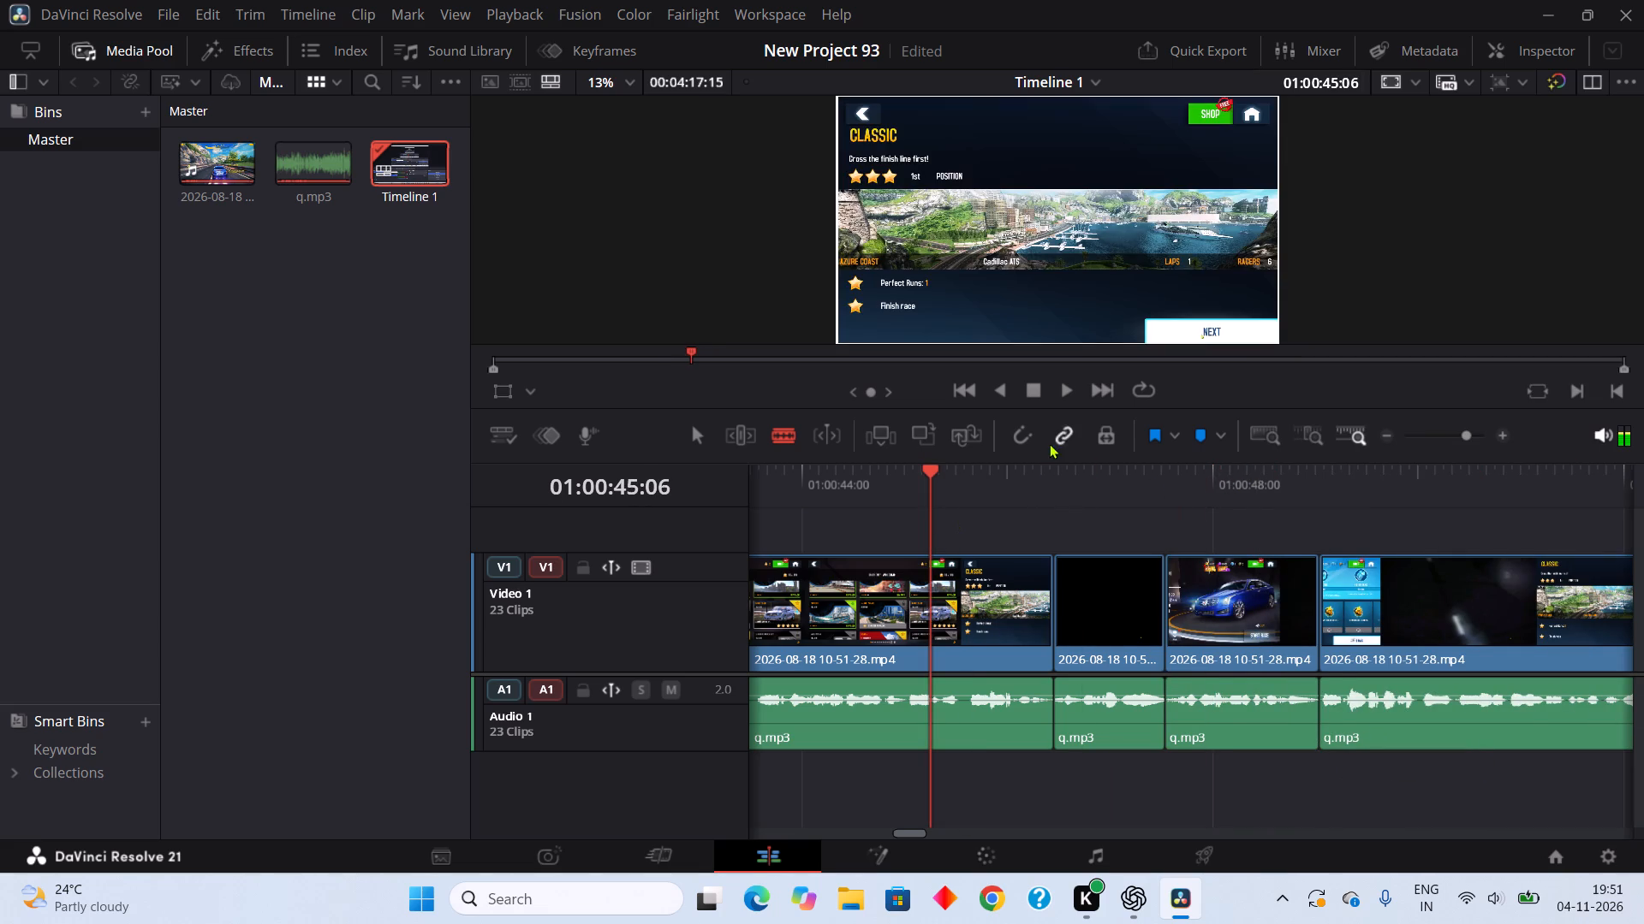
double_click(1063, 394)
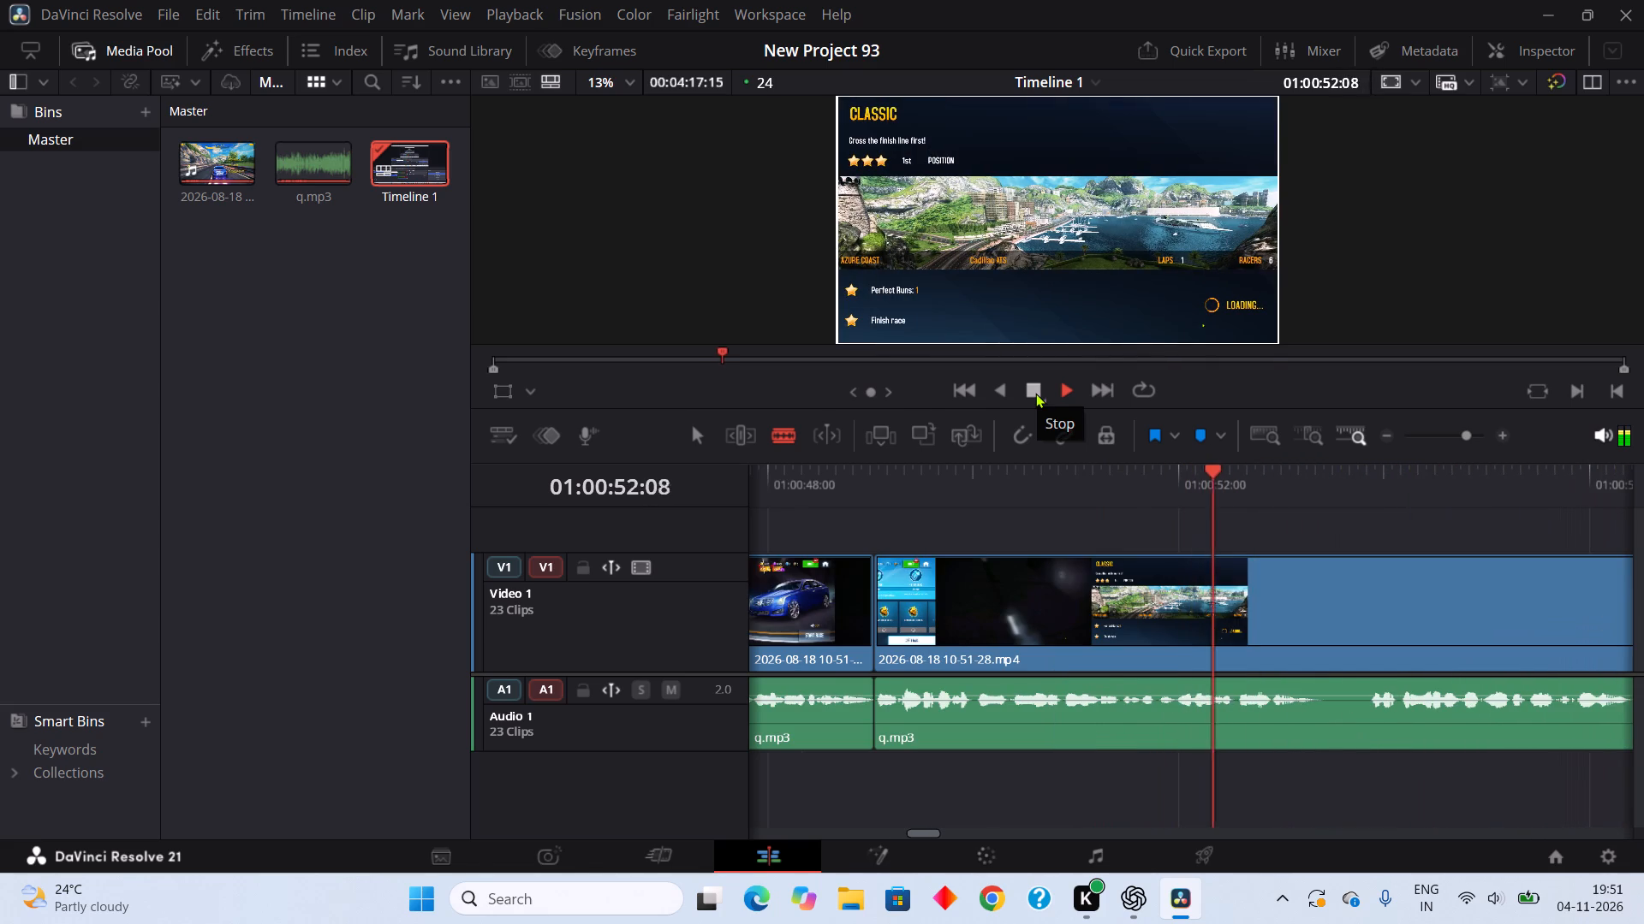
click(1035, 393)
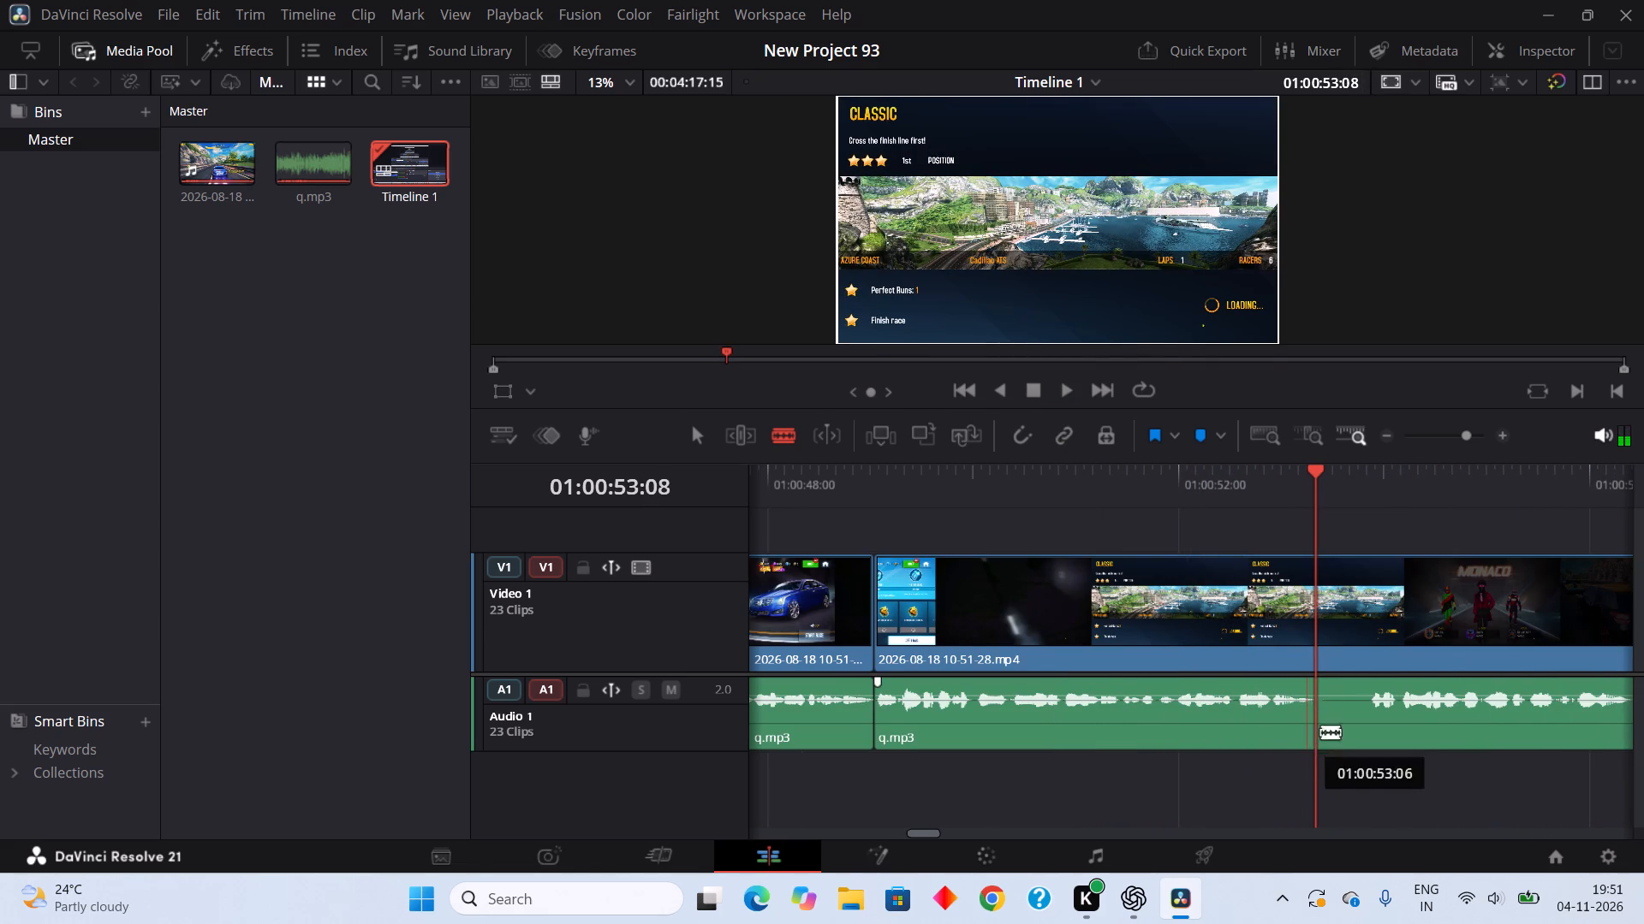
click(1314, 740)
double_click(1369, 733)
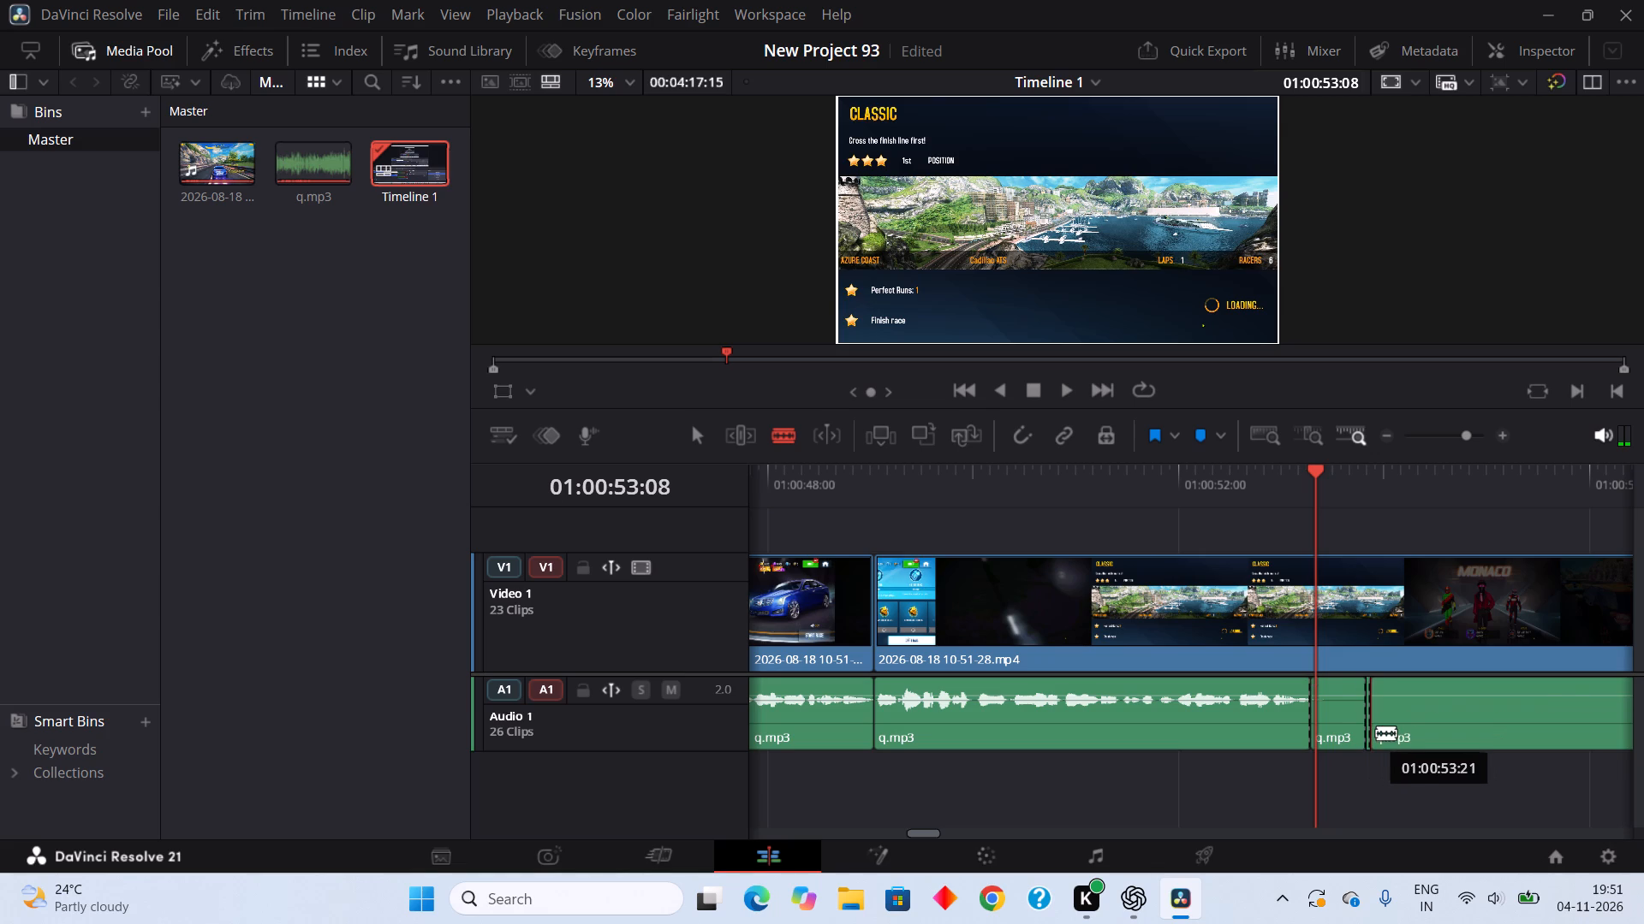
right_click(1354, 731)
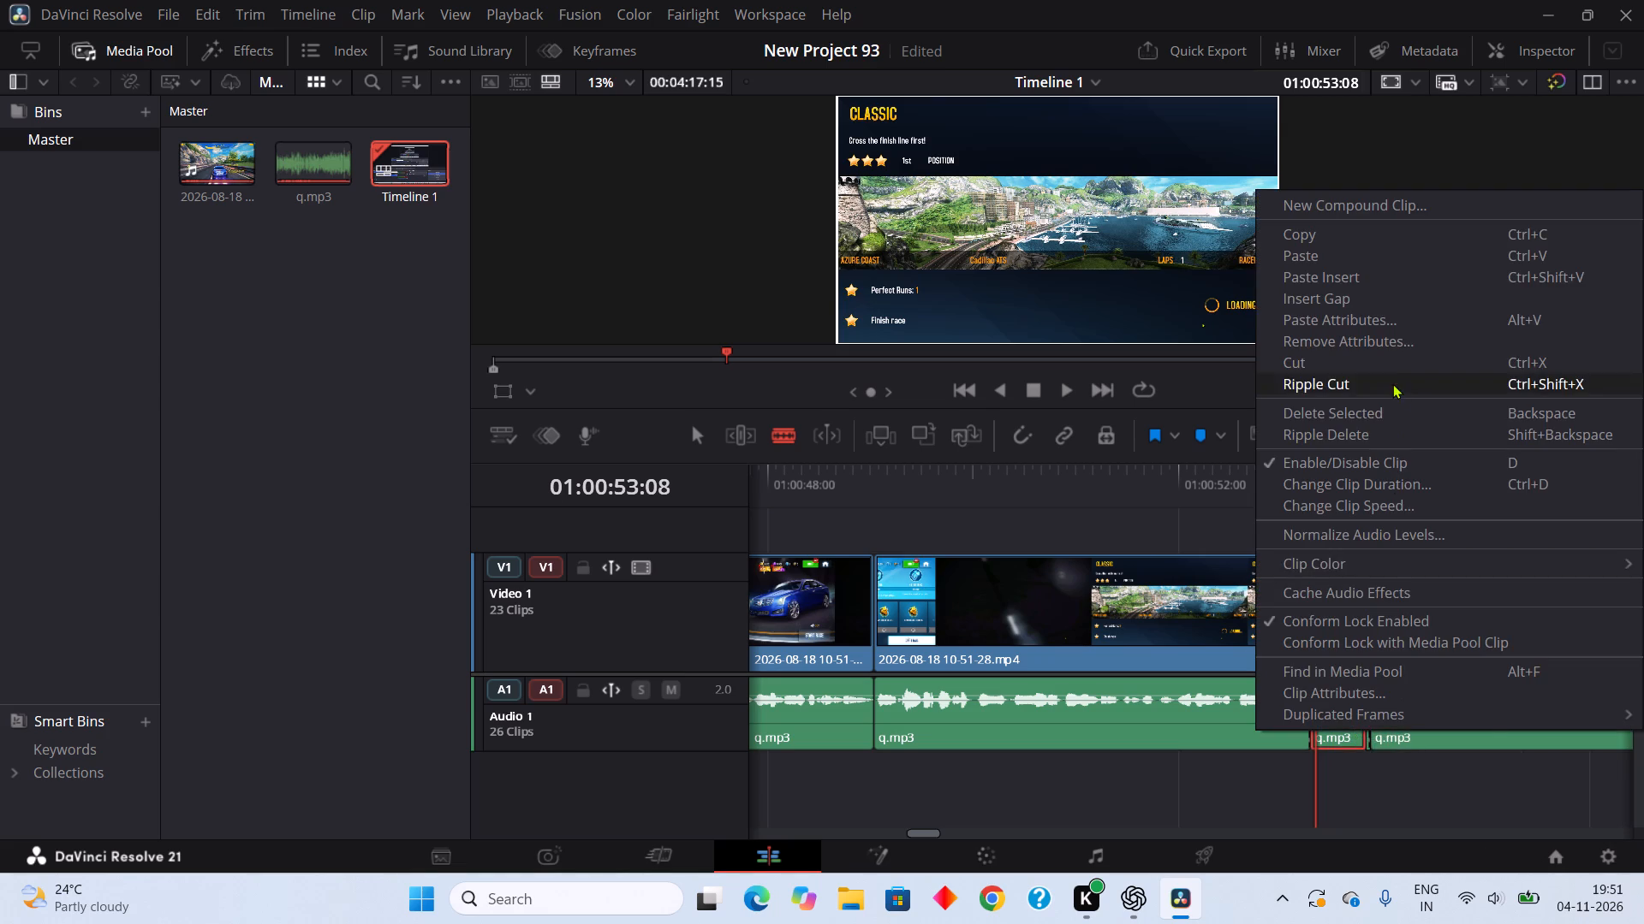
click(1392, 383)
Ripple cut the leftover sliver of q.mp3 at about 01:00:53:07.
right_click(1314, 743)
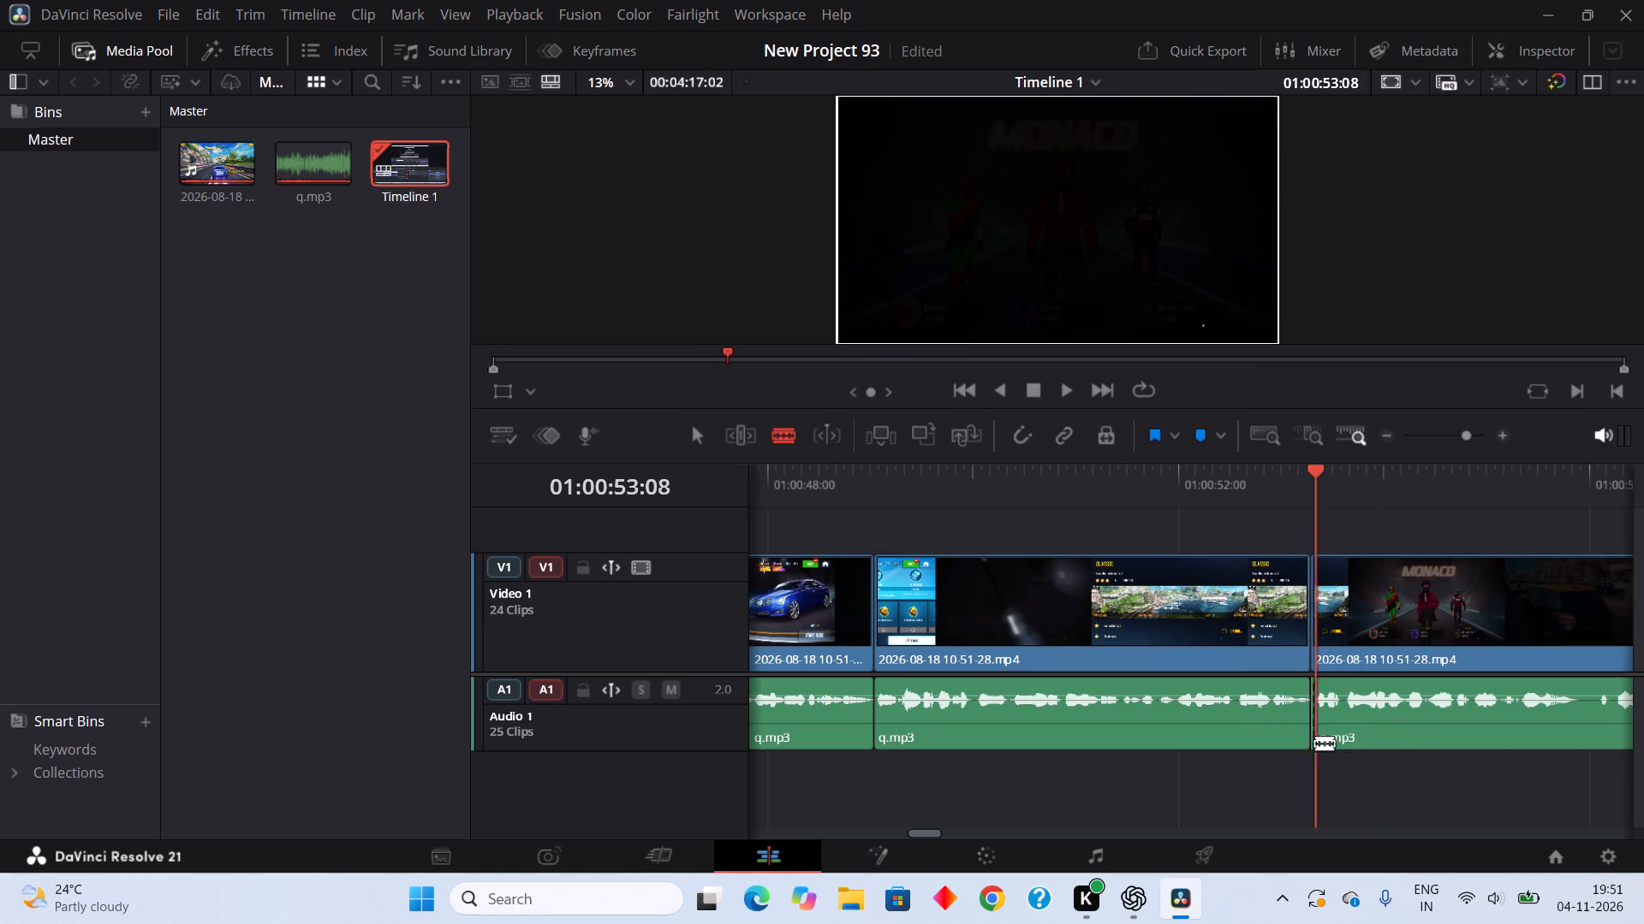
click(1366, 394)
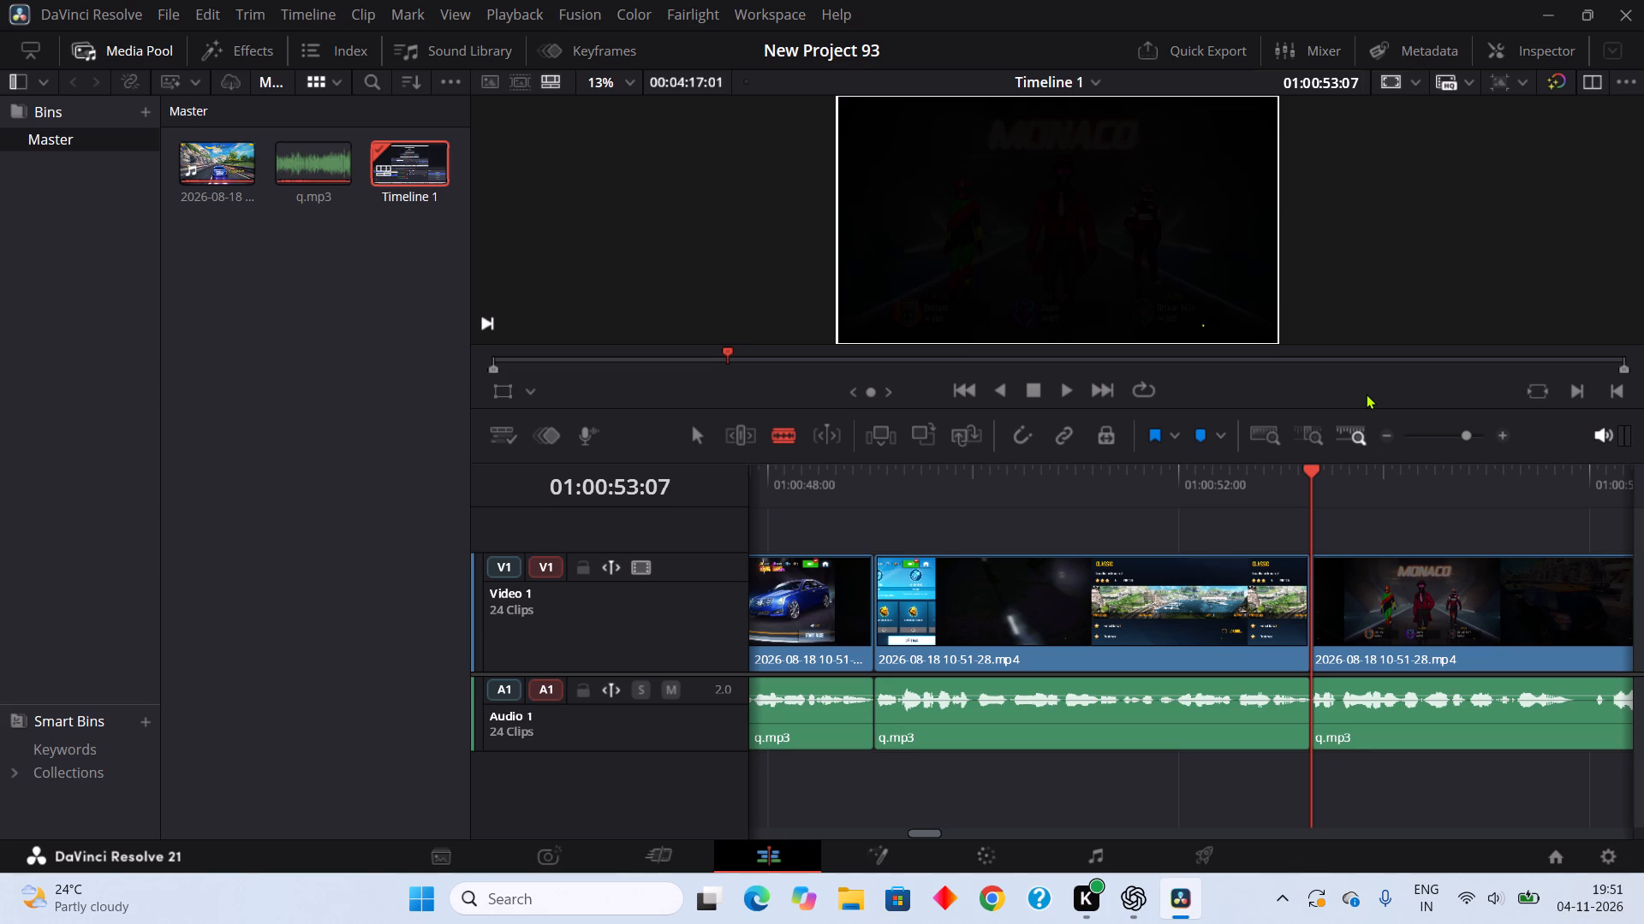
Play on, split q.mp3 at about 01:00:55:20 and 01:00:56:01, and ripple cut the pause between the splits.
click(1063, 388)
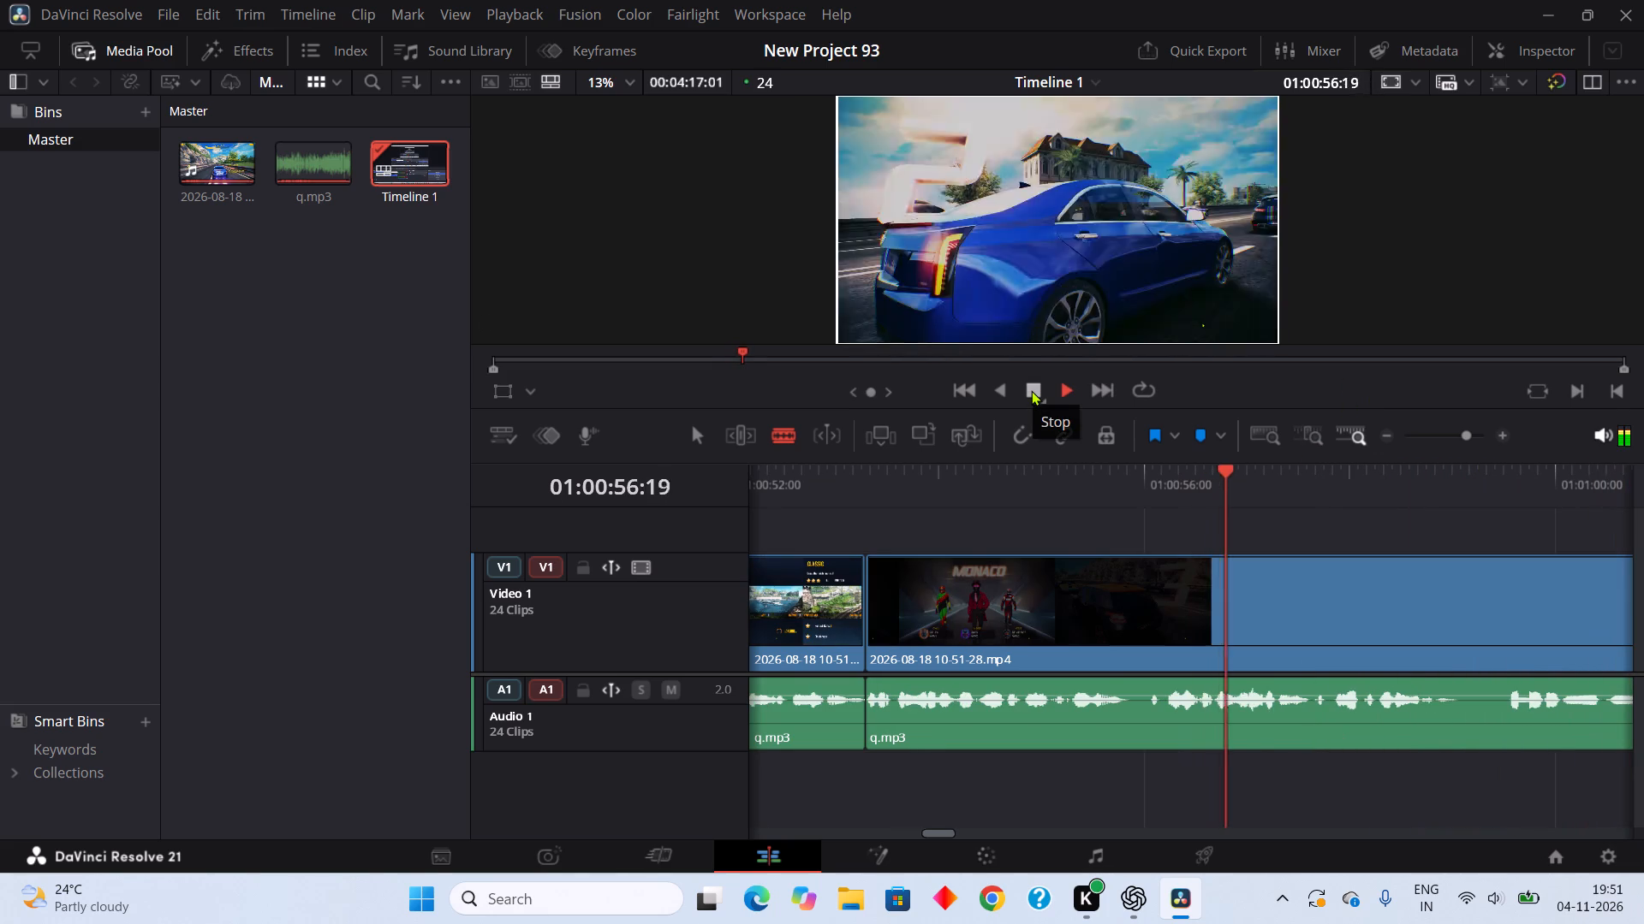
click(1031, 390)
click(1129, 728)
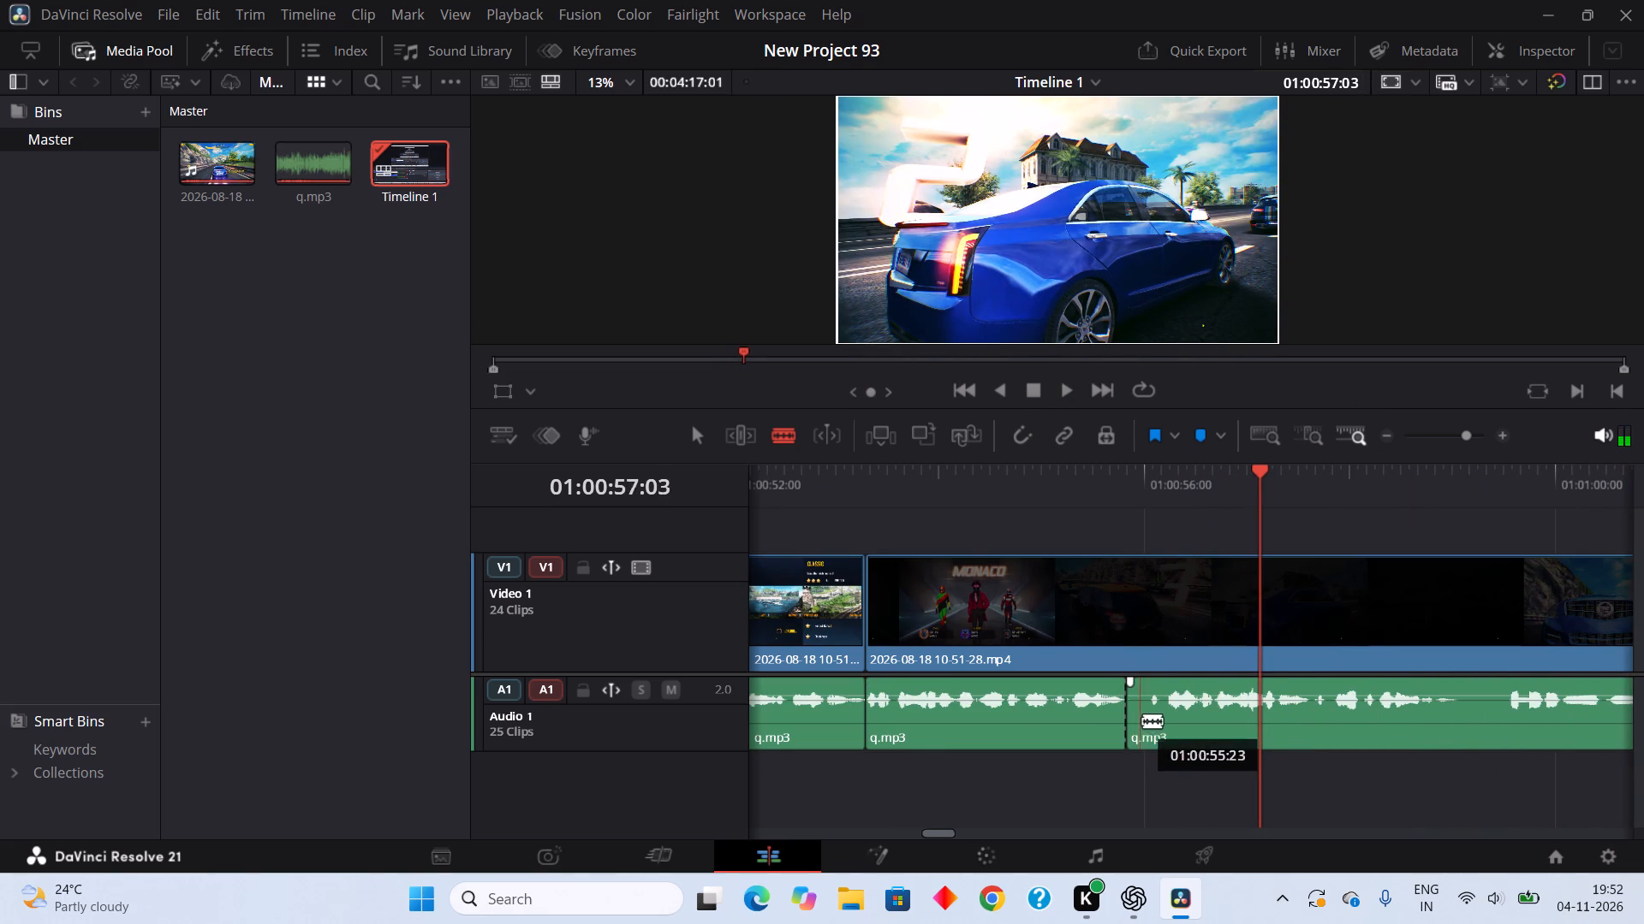
click(1149, 728)
right_click(1135, 729)
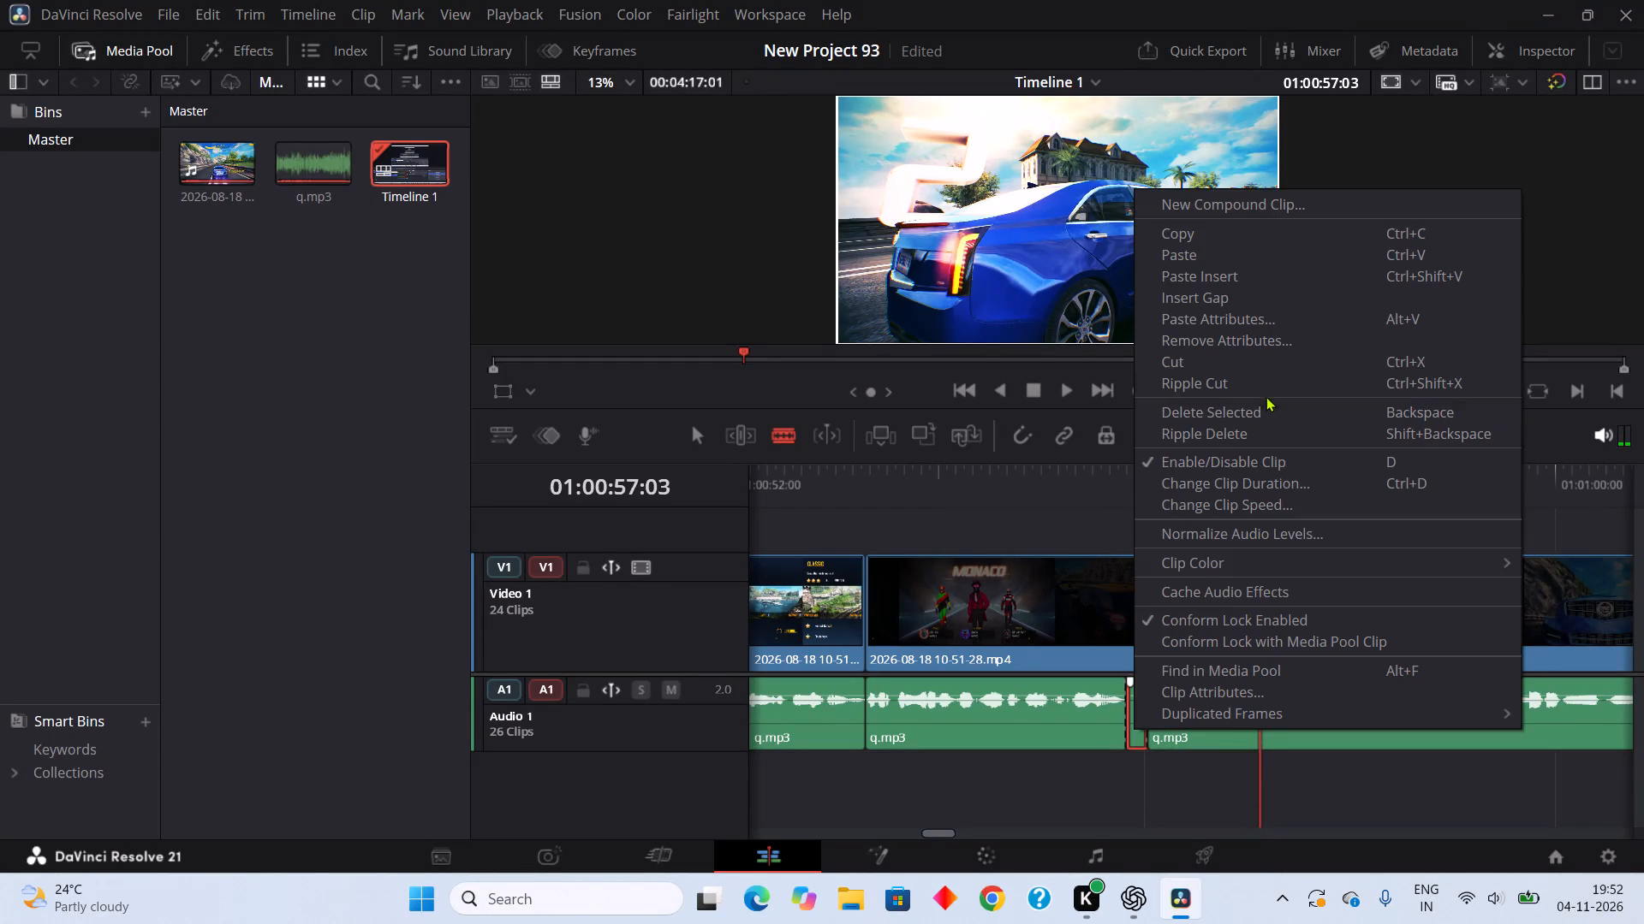
click(1260, 386)
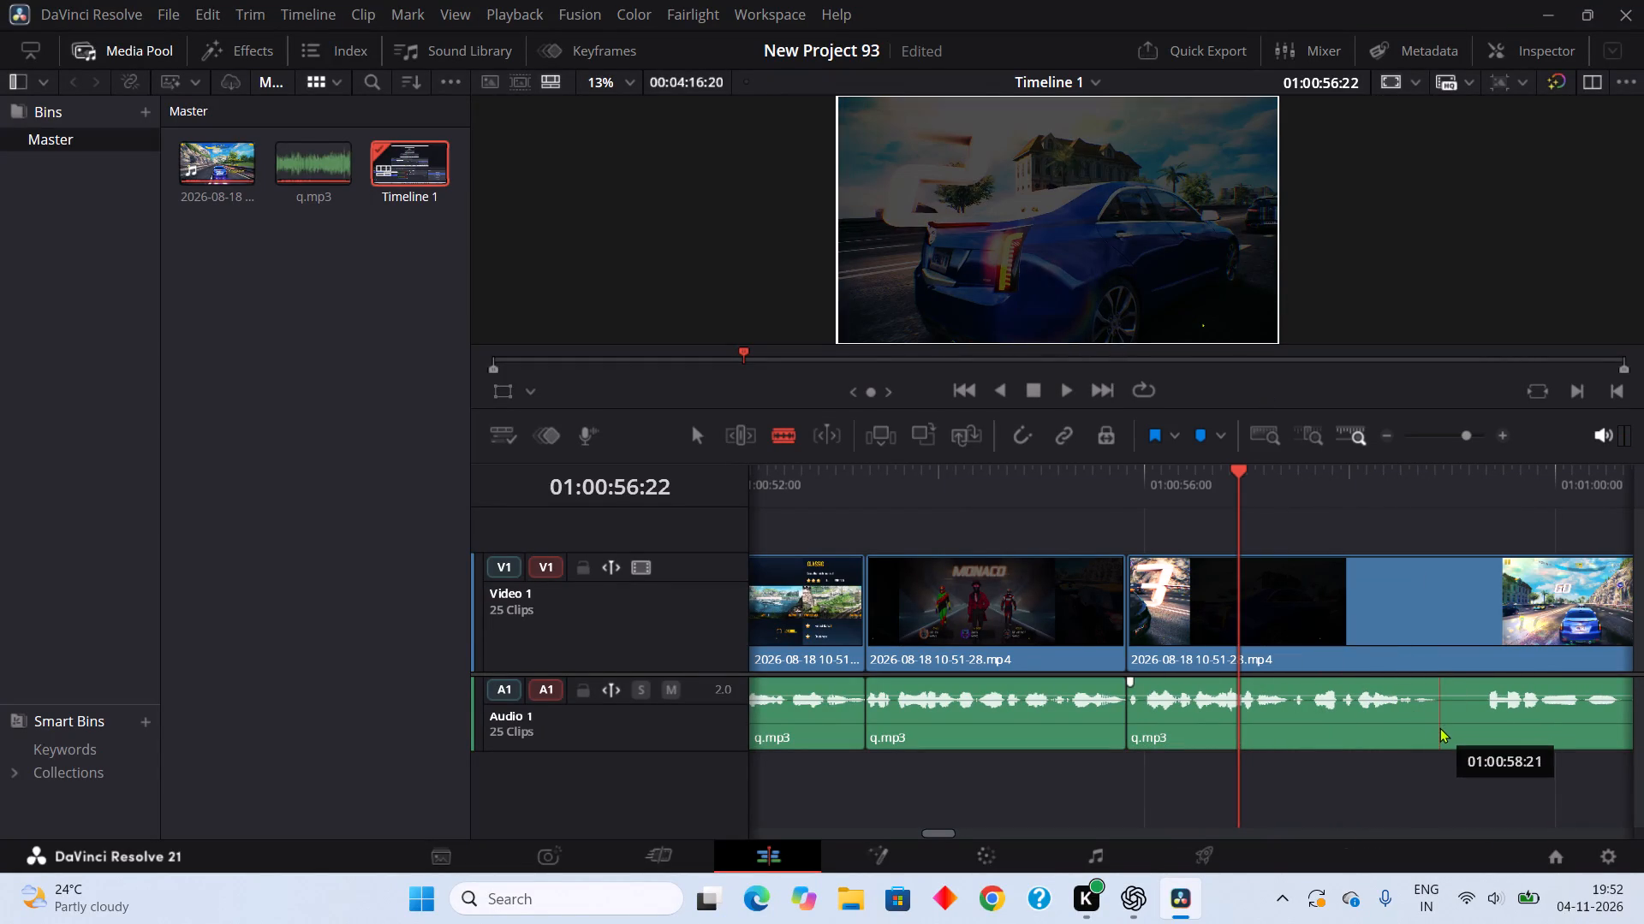
Split q.mp3 at about 01:00:58:19 and 01:00:59:08, and ripple cut the pause between the splits.
click(1433, 733)
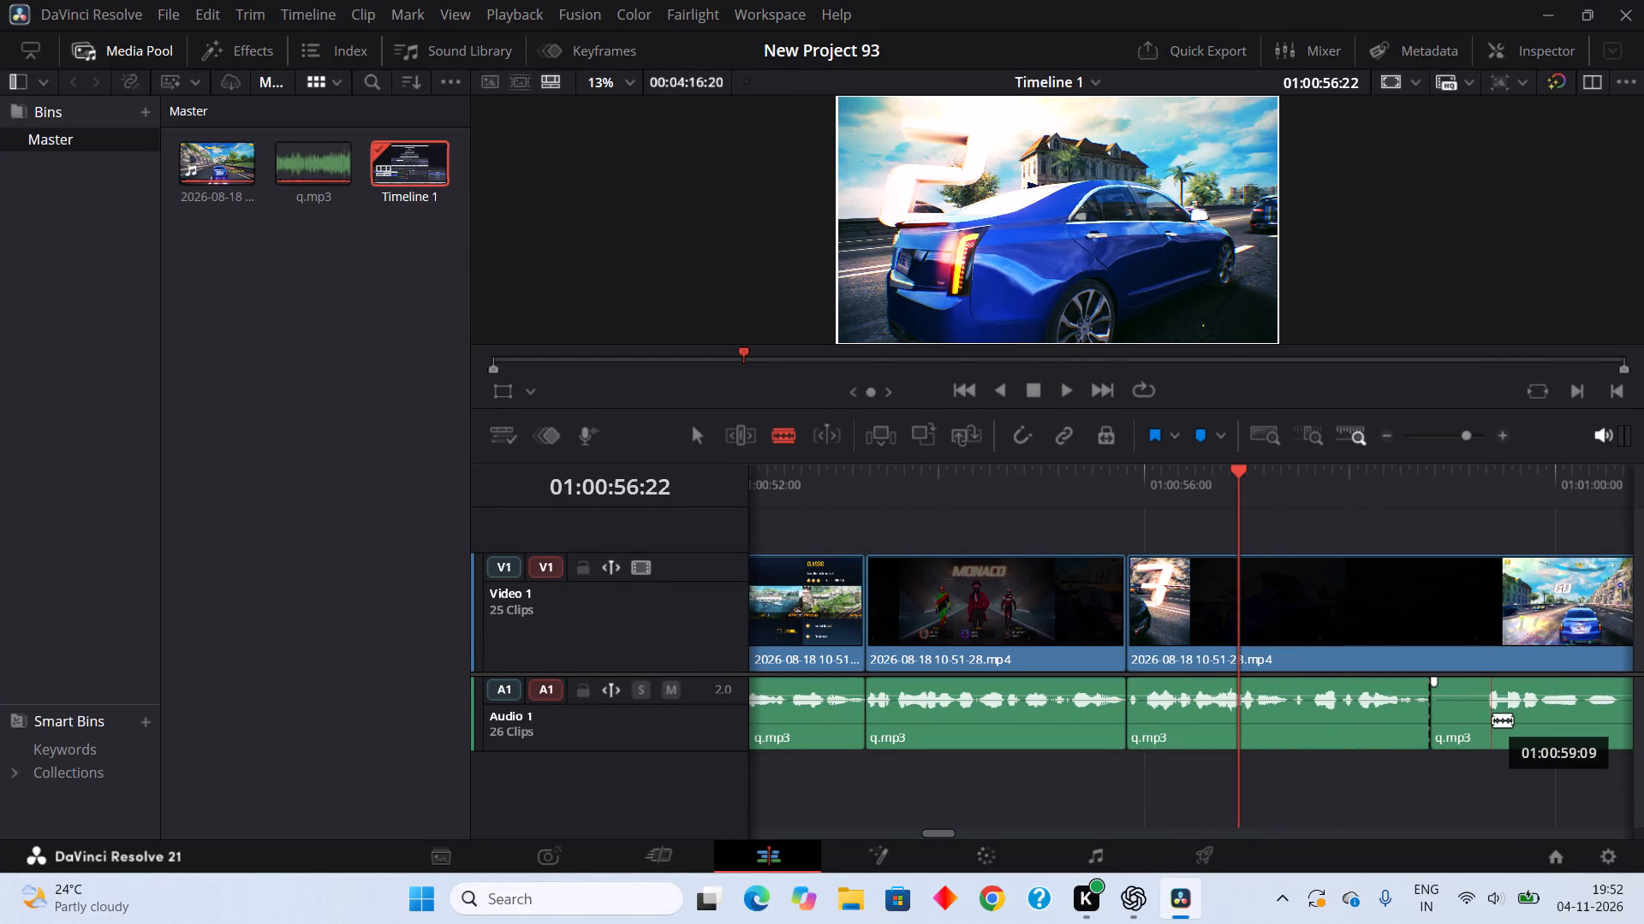
click(1489, 722)
right_click(1449, 723)
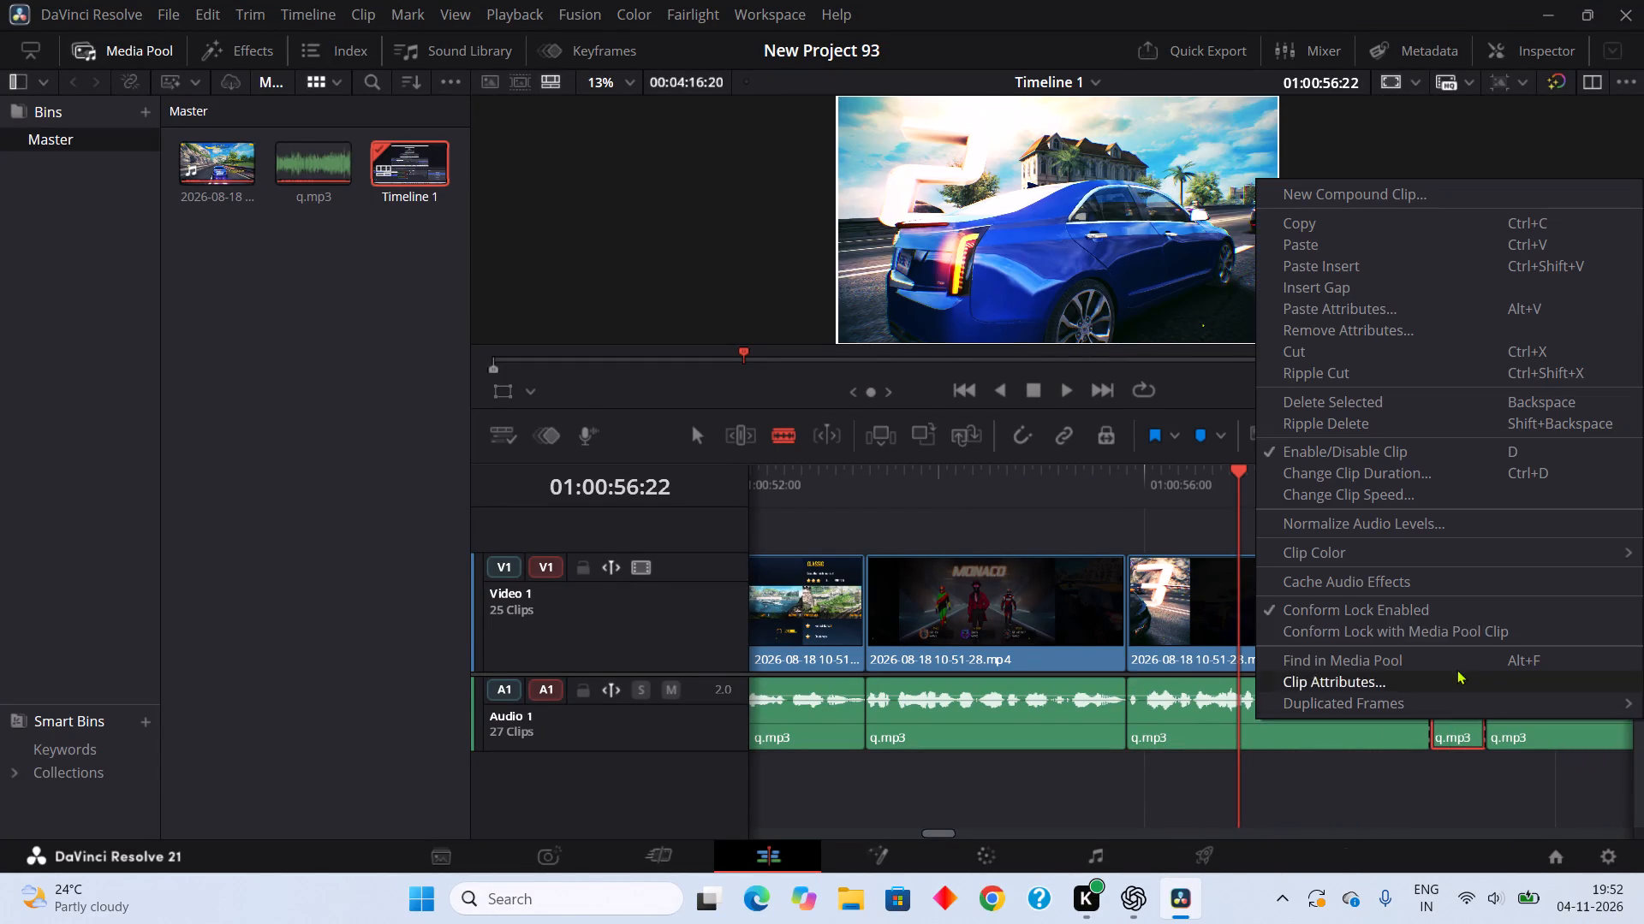
click(1333, 374)
Play on, split q.mp3 at about 01:01:01:18 and 01:01:02:07, and ripple cut the pause between the splits.
click(1064, 388)
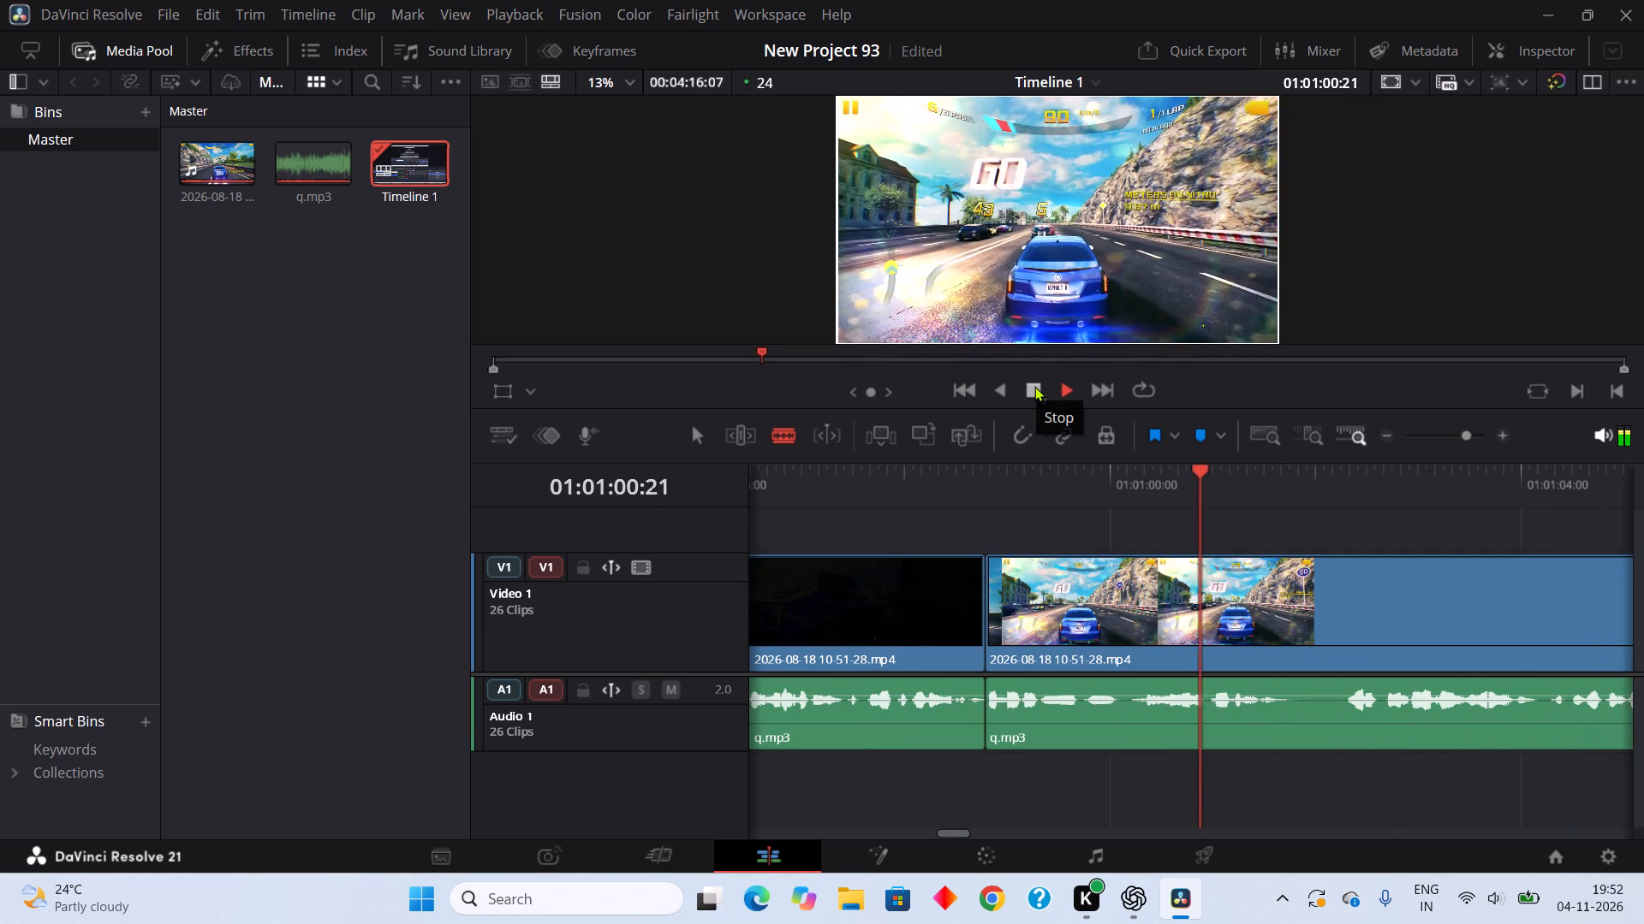
click(1034, 386)
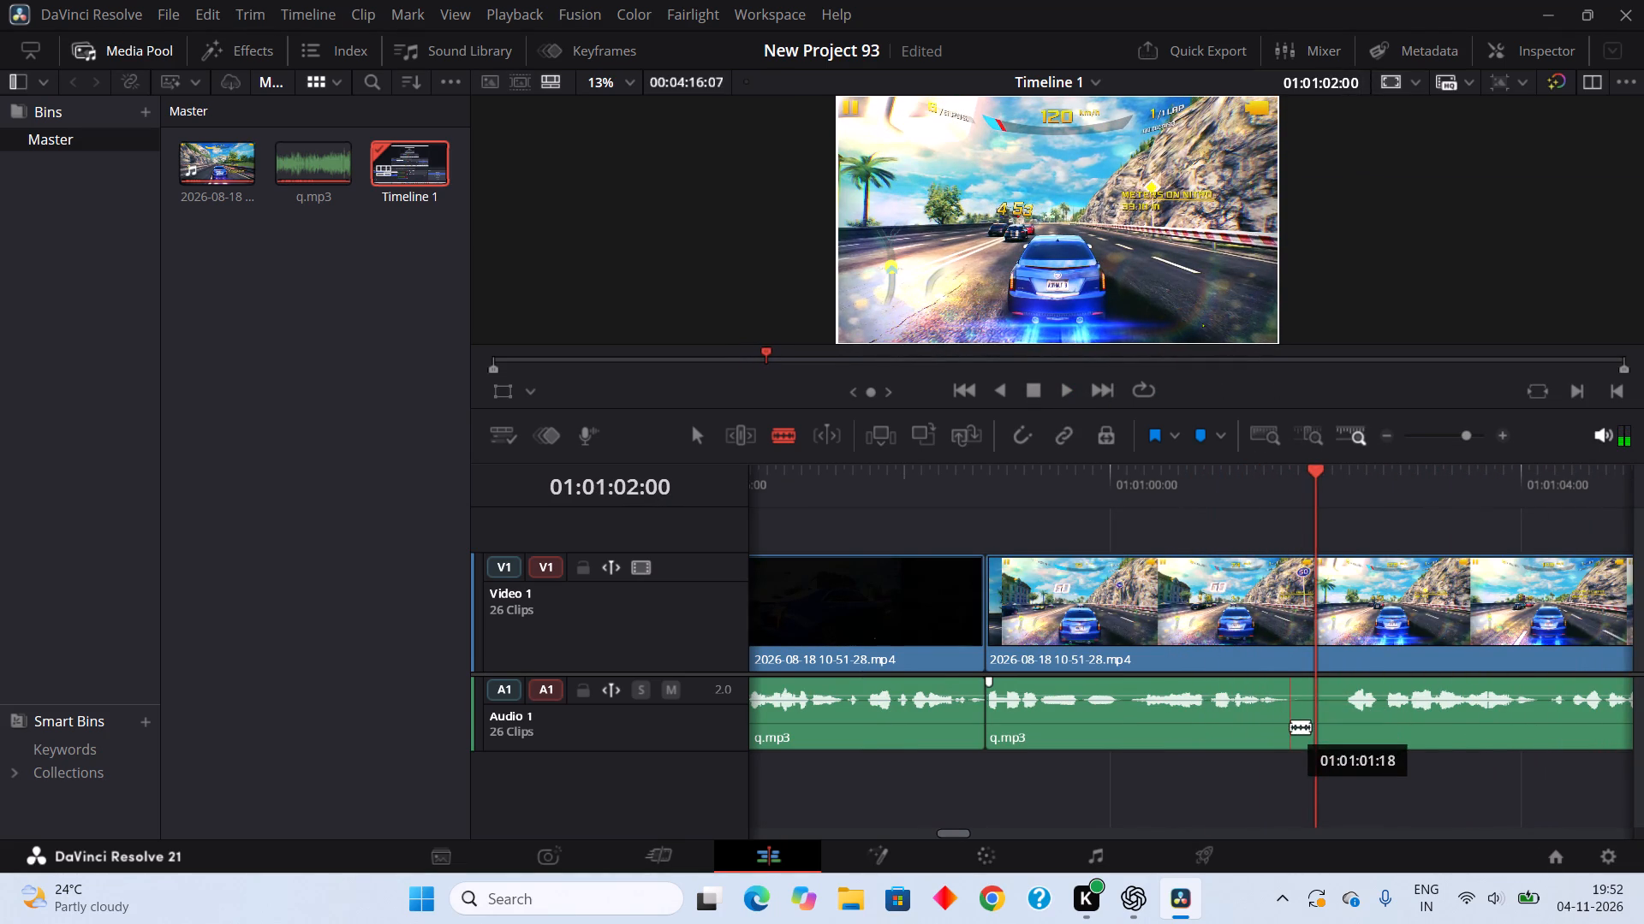
click(1290, 726)
click(1348, 726)
right_click(1338, 724)
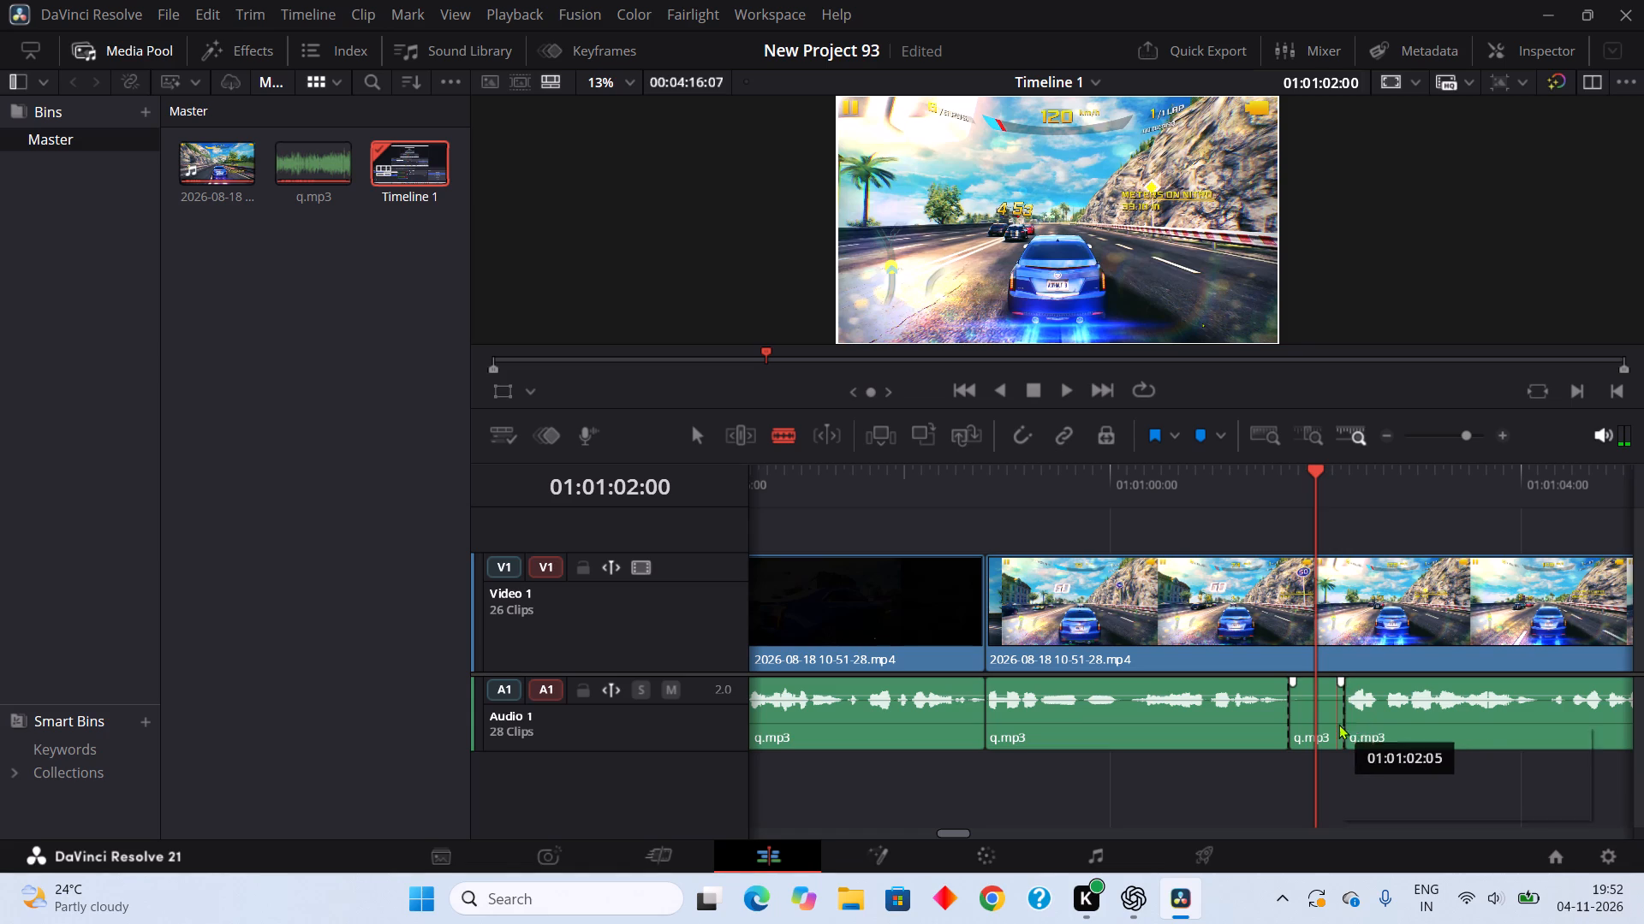
right_click(1331, 708)
click(1370, 362)
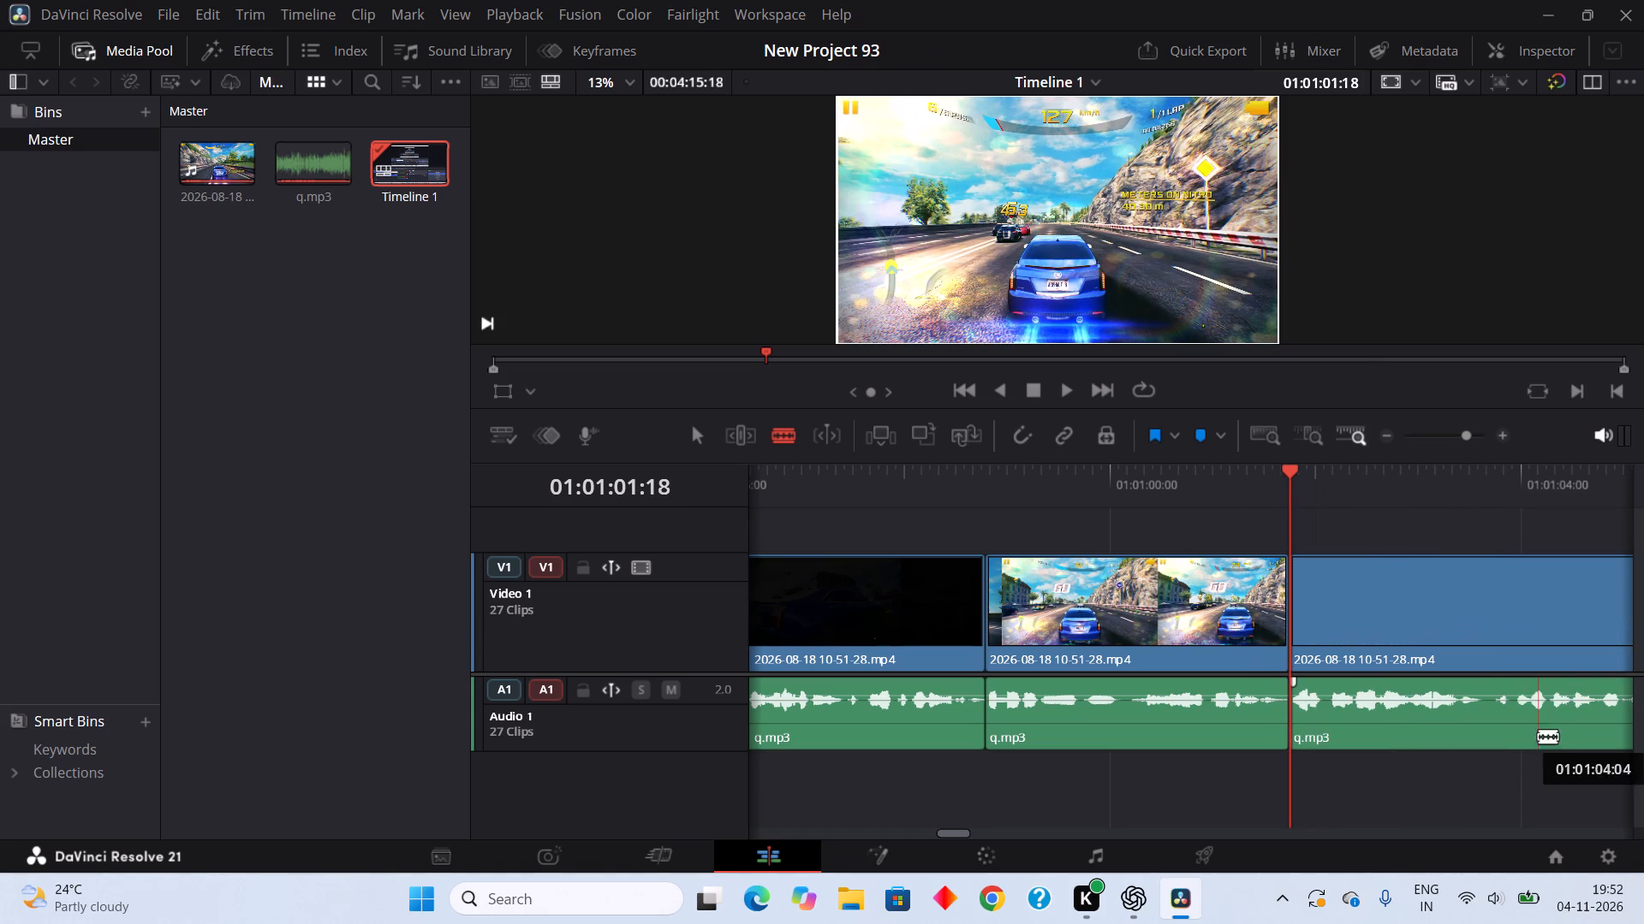
Split q.mp3 at about 01:01:03:15 and 01:01:03:18, and ripple cut the short pause between the splits.
click(1485, 729)
click(1498, 720)
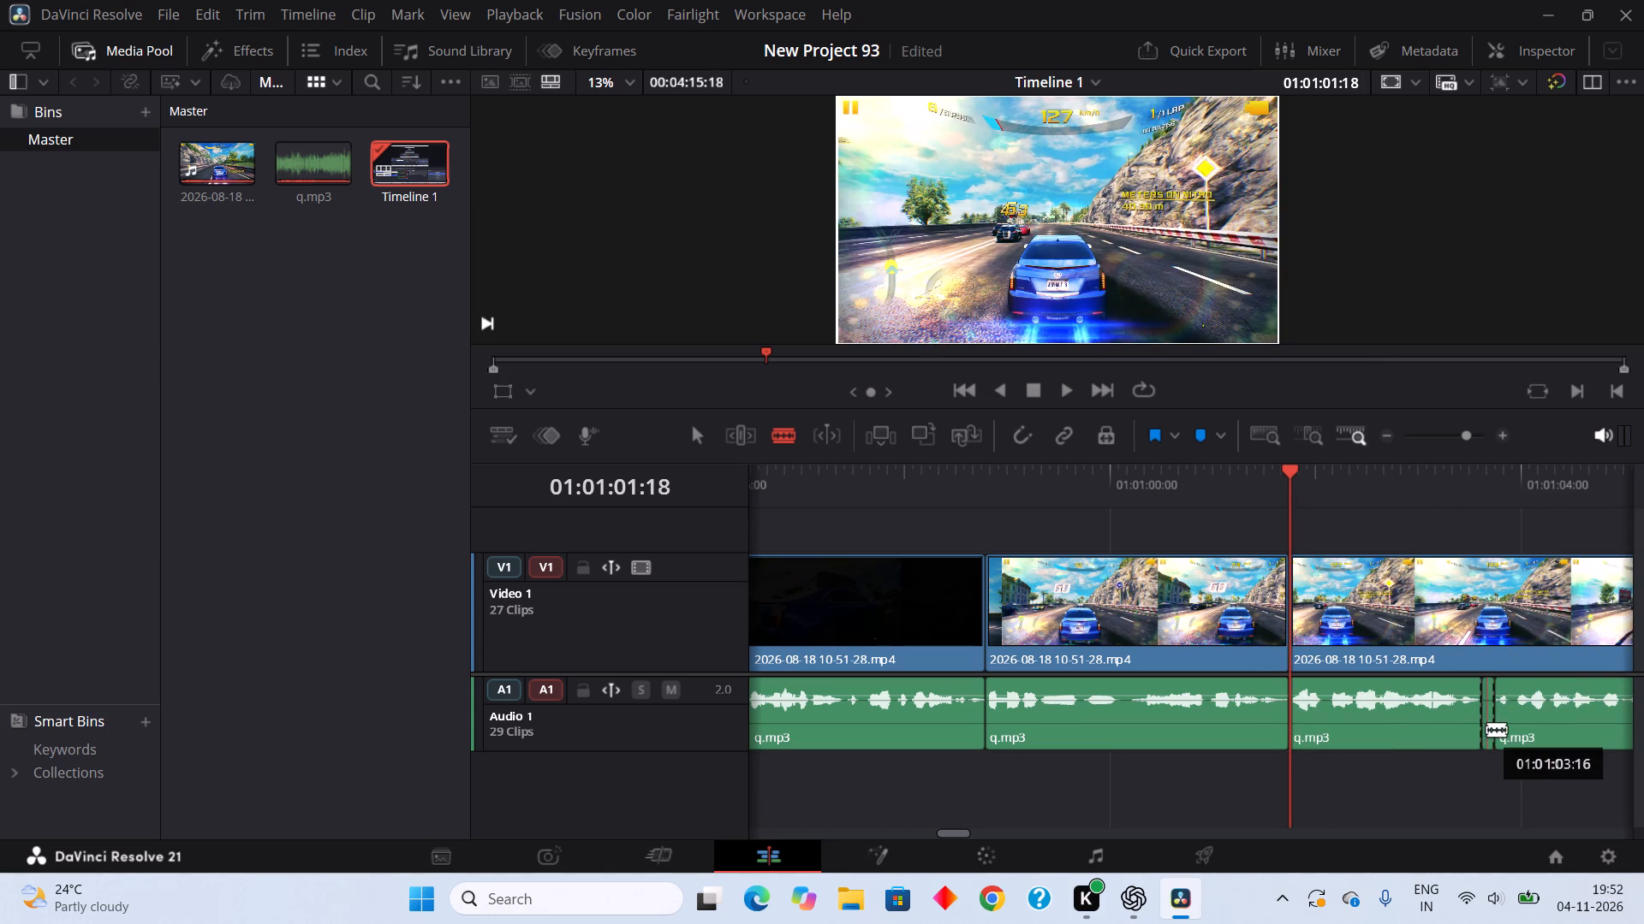
right_click(1486, 729)
click(1357, 376)
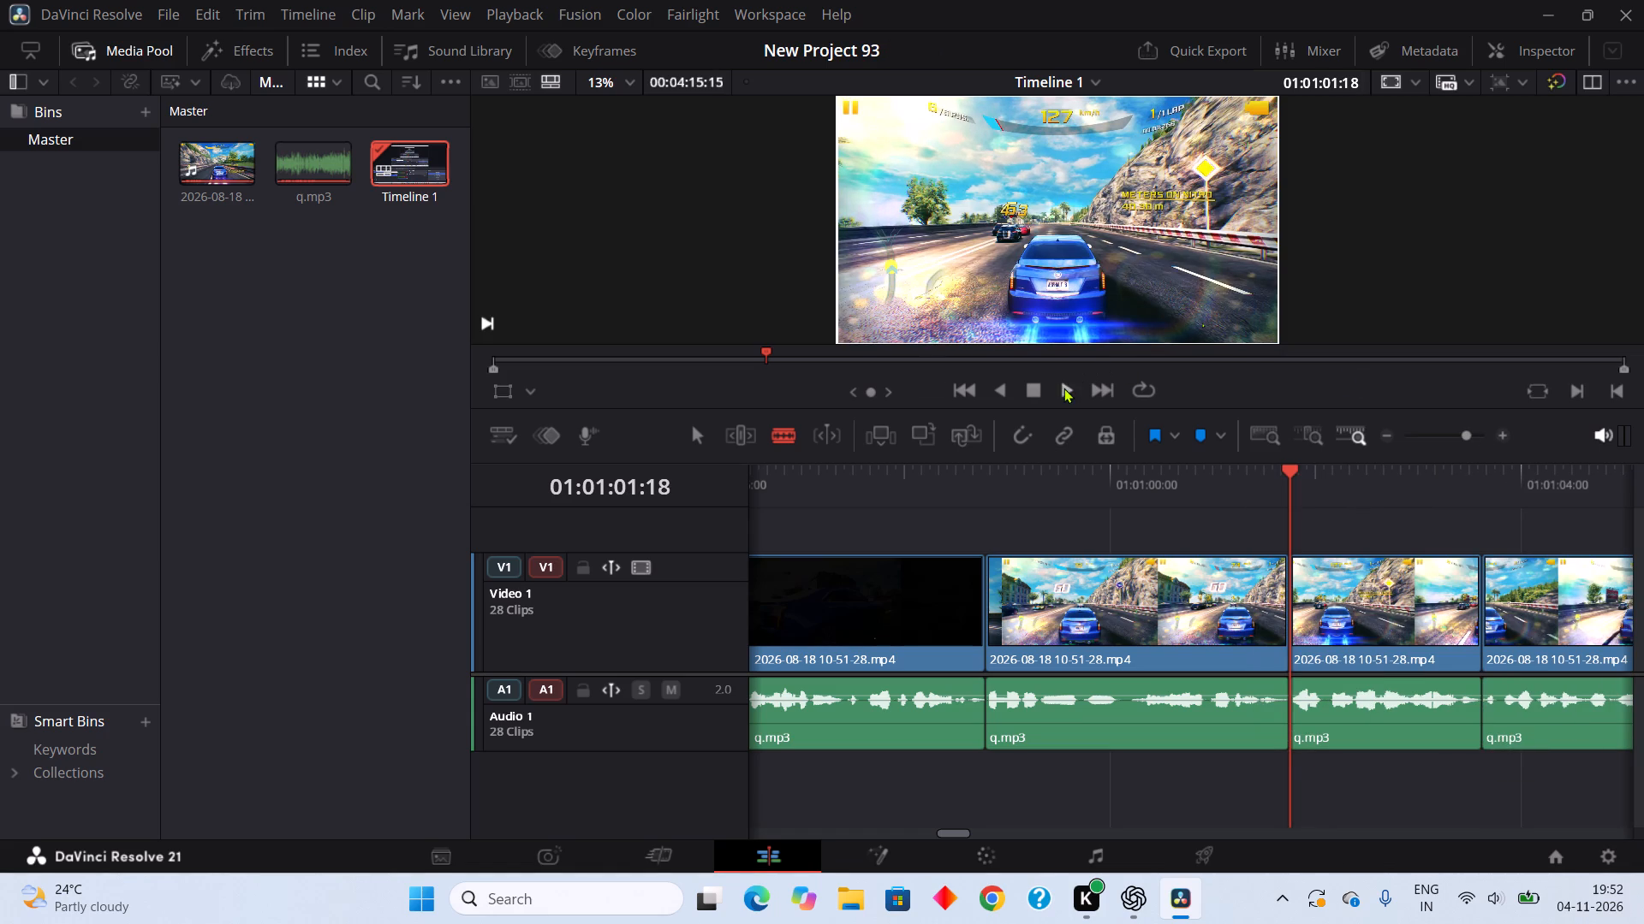
Play on, split q.mp3 at about 01:01:07:21 and 01:01:08:07, and ripple cut the pause between the splits.
click(1059, 392)
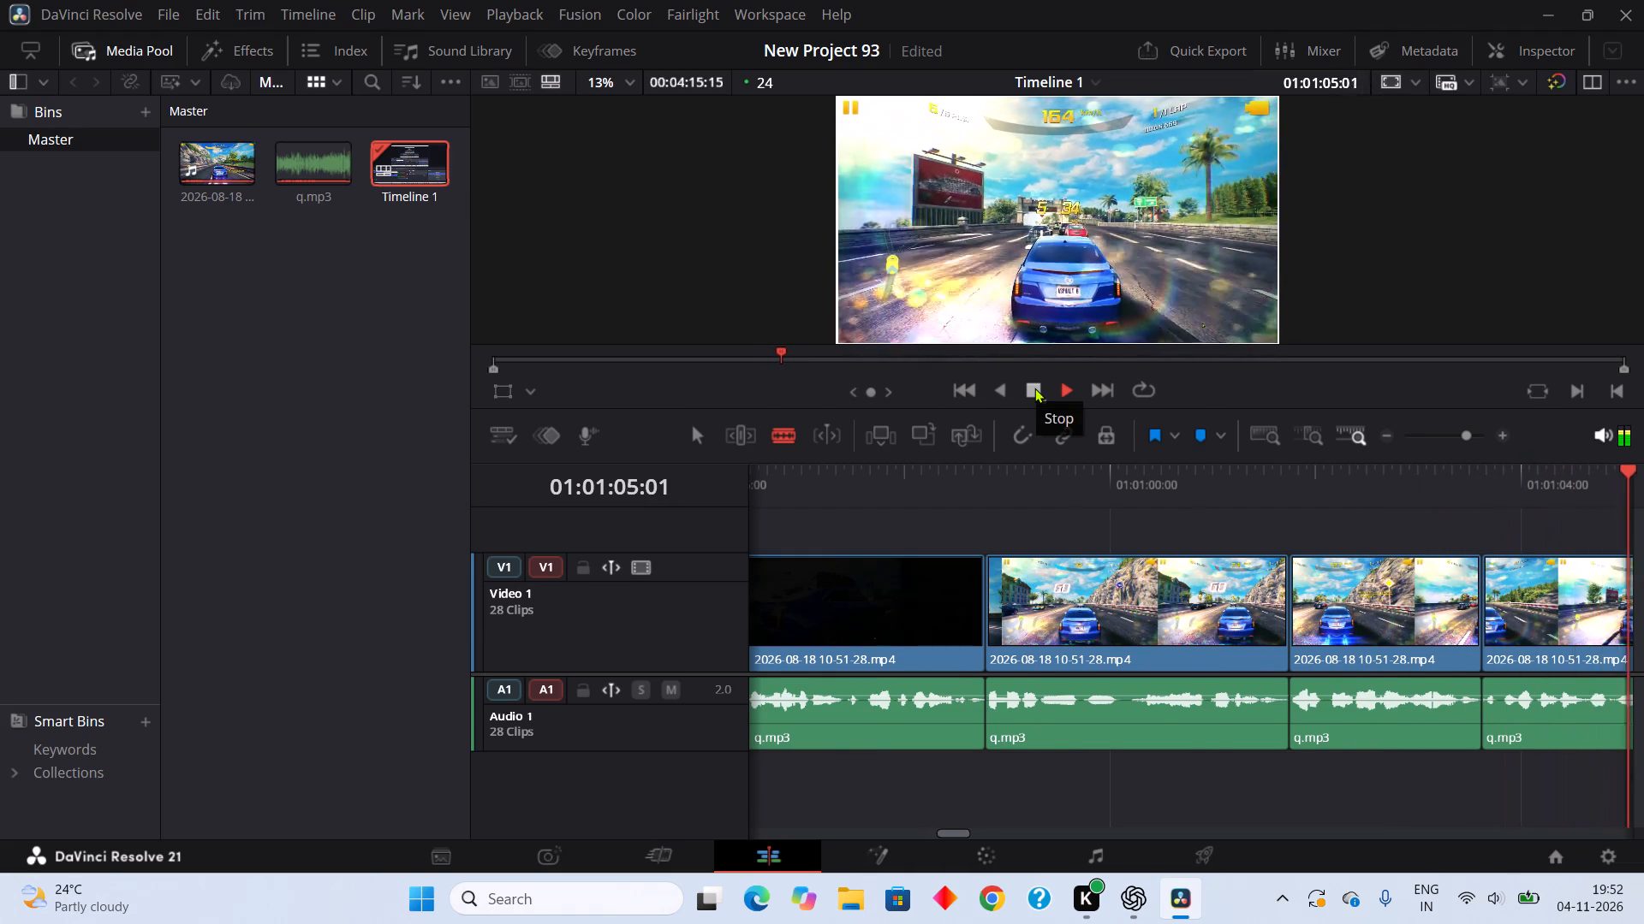
click(1034, 388)
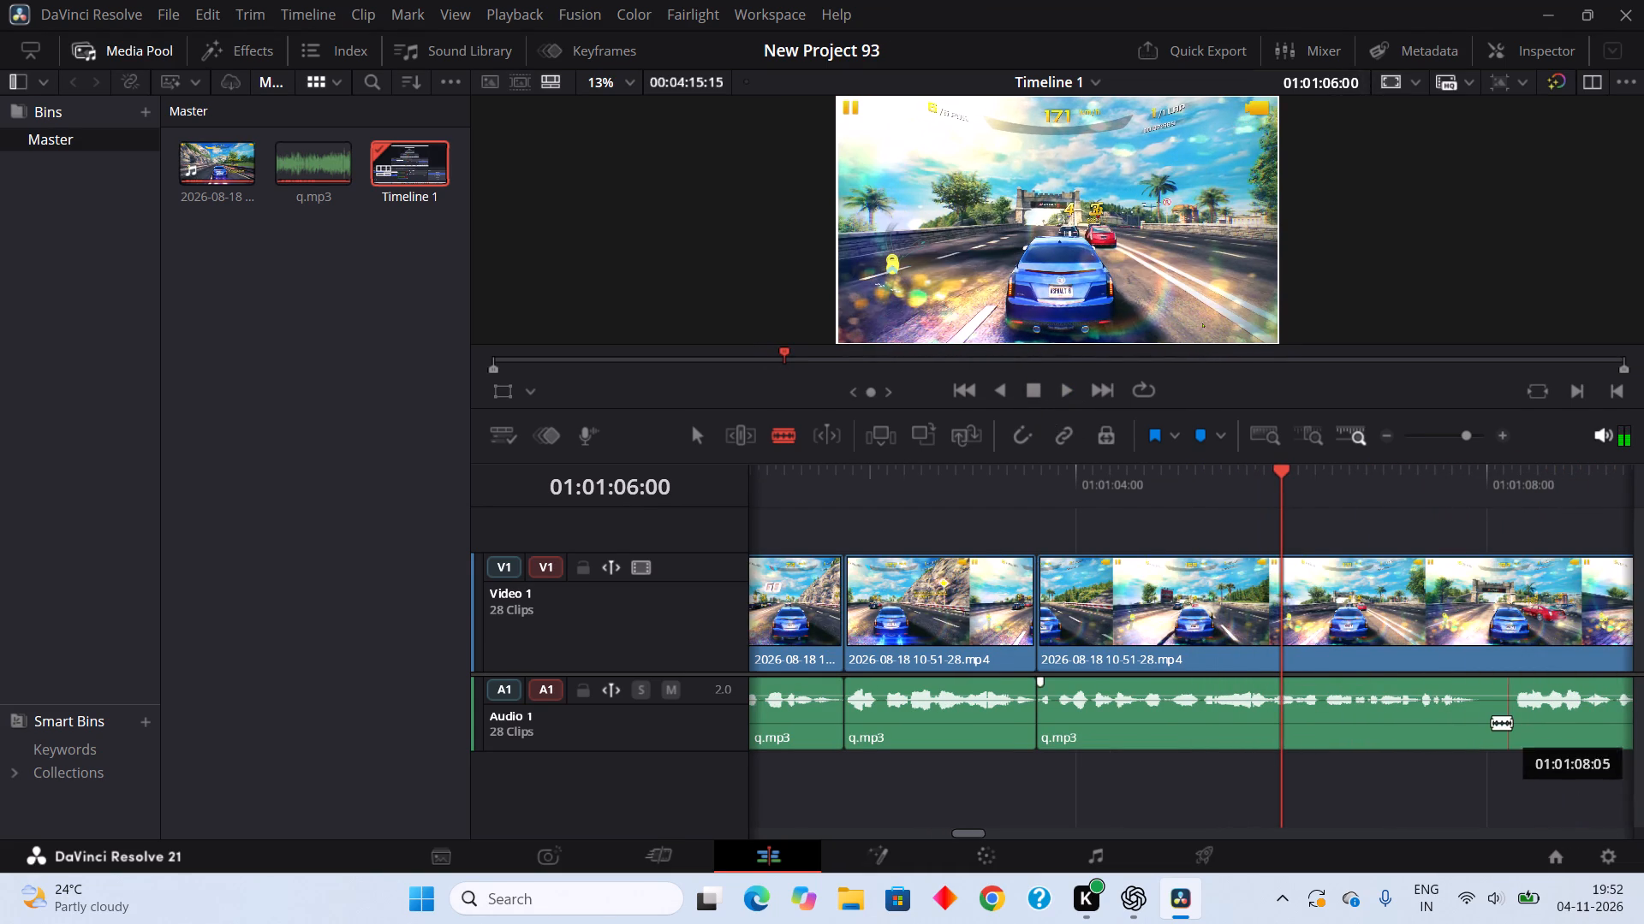
click(1474, 720)
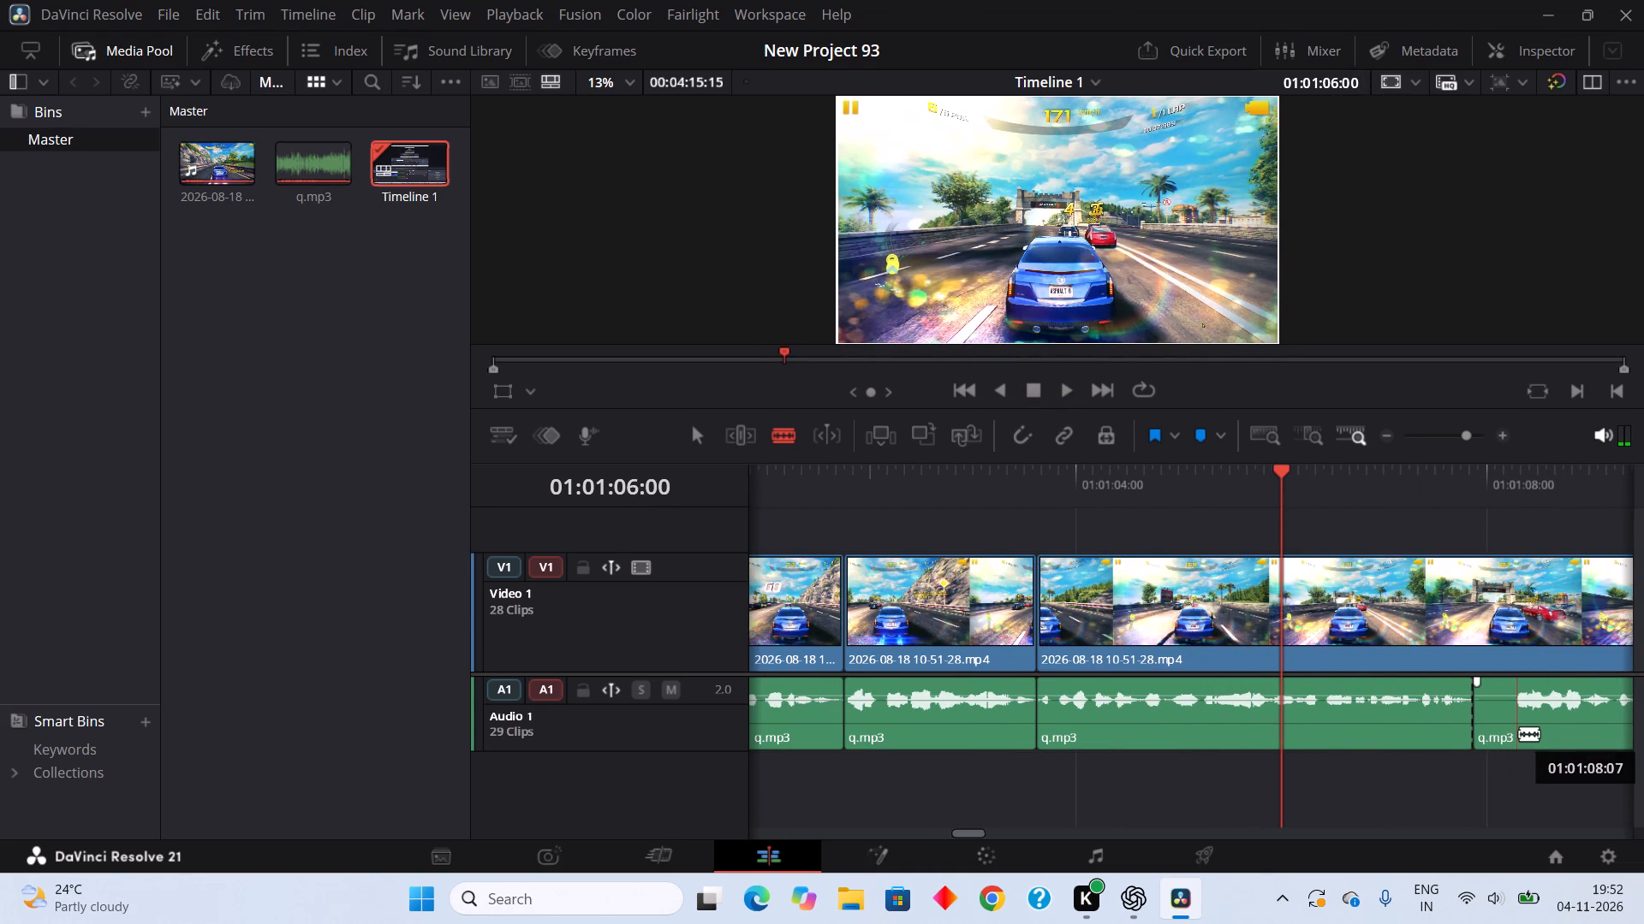
click(1519, 733)
right_click(1506, 726)
click(1343, 382)
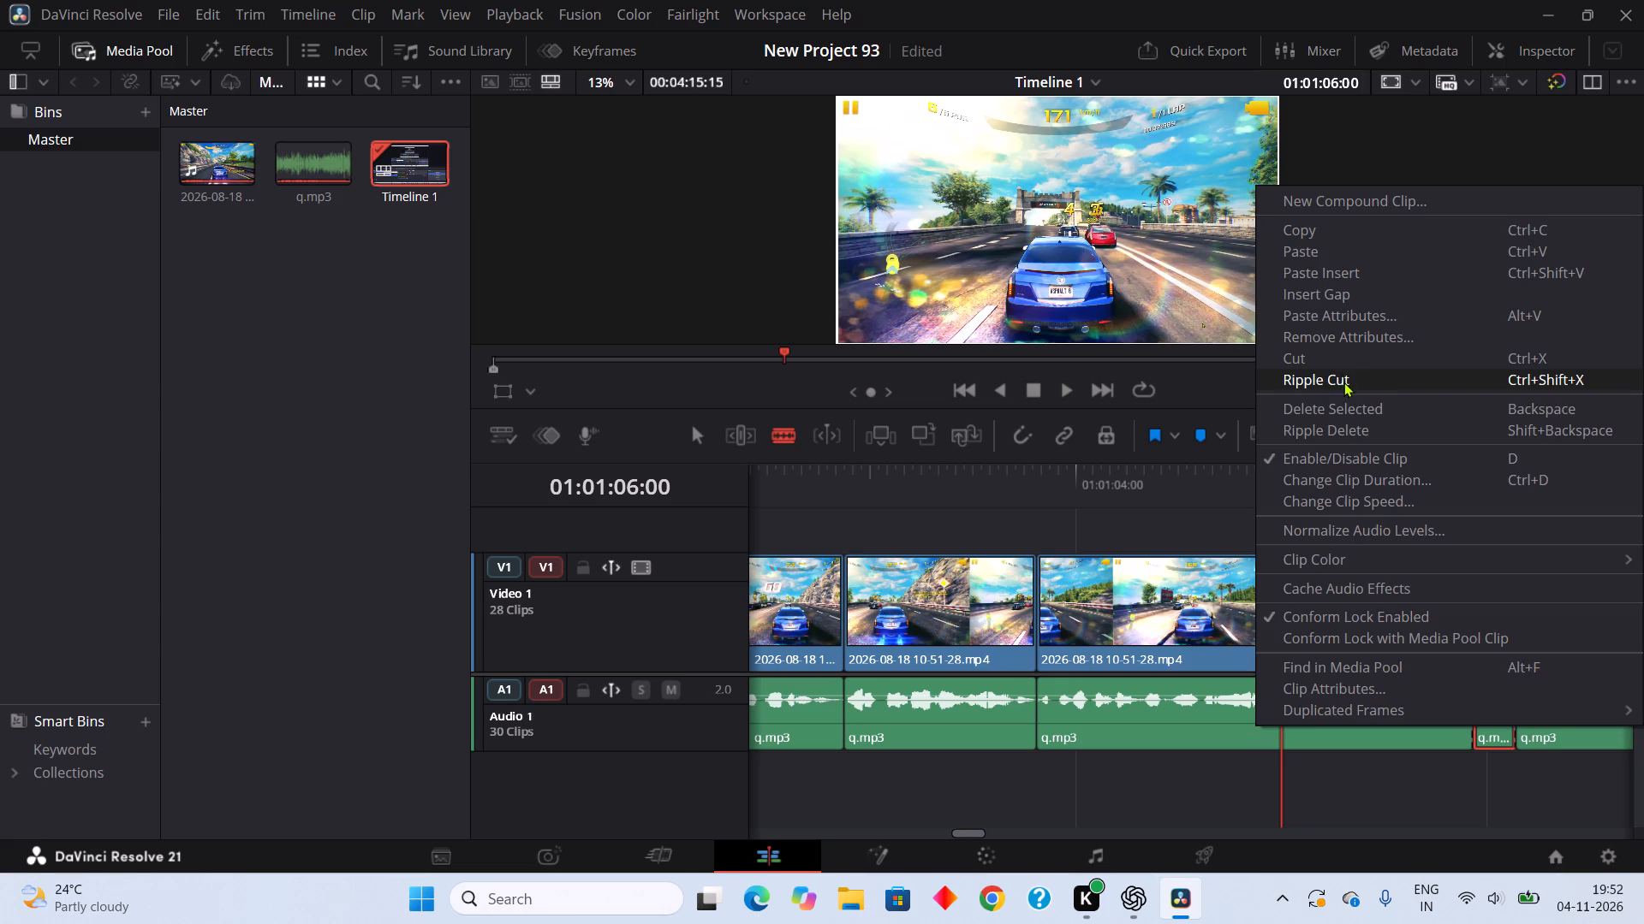
Play on, split q.mp3 at about 01:01:10:15 and 01:01:10:20, and ripple cut the pause between the splits.
click(1062, 385)
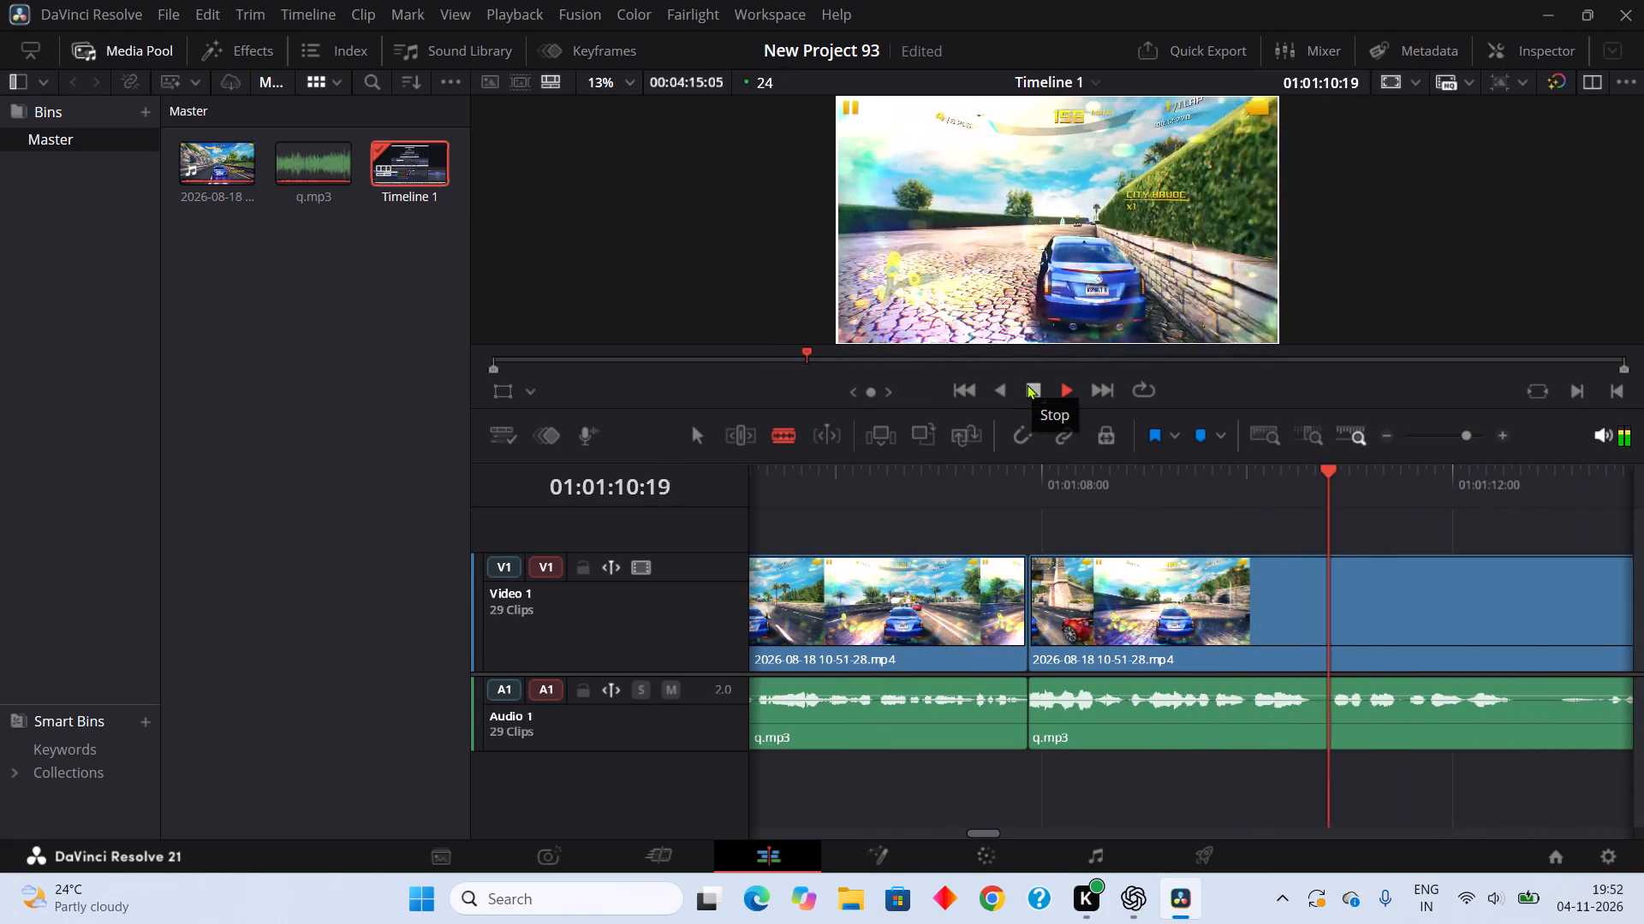
double_click(1027, 384)
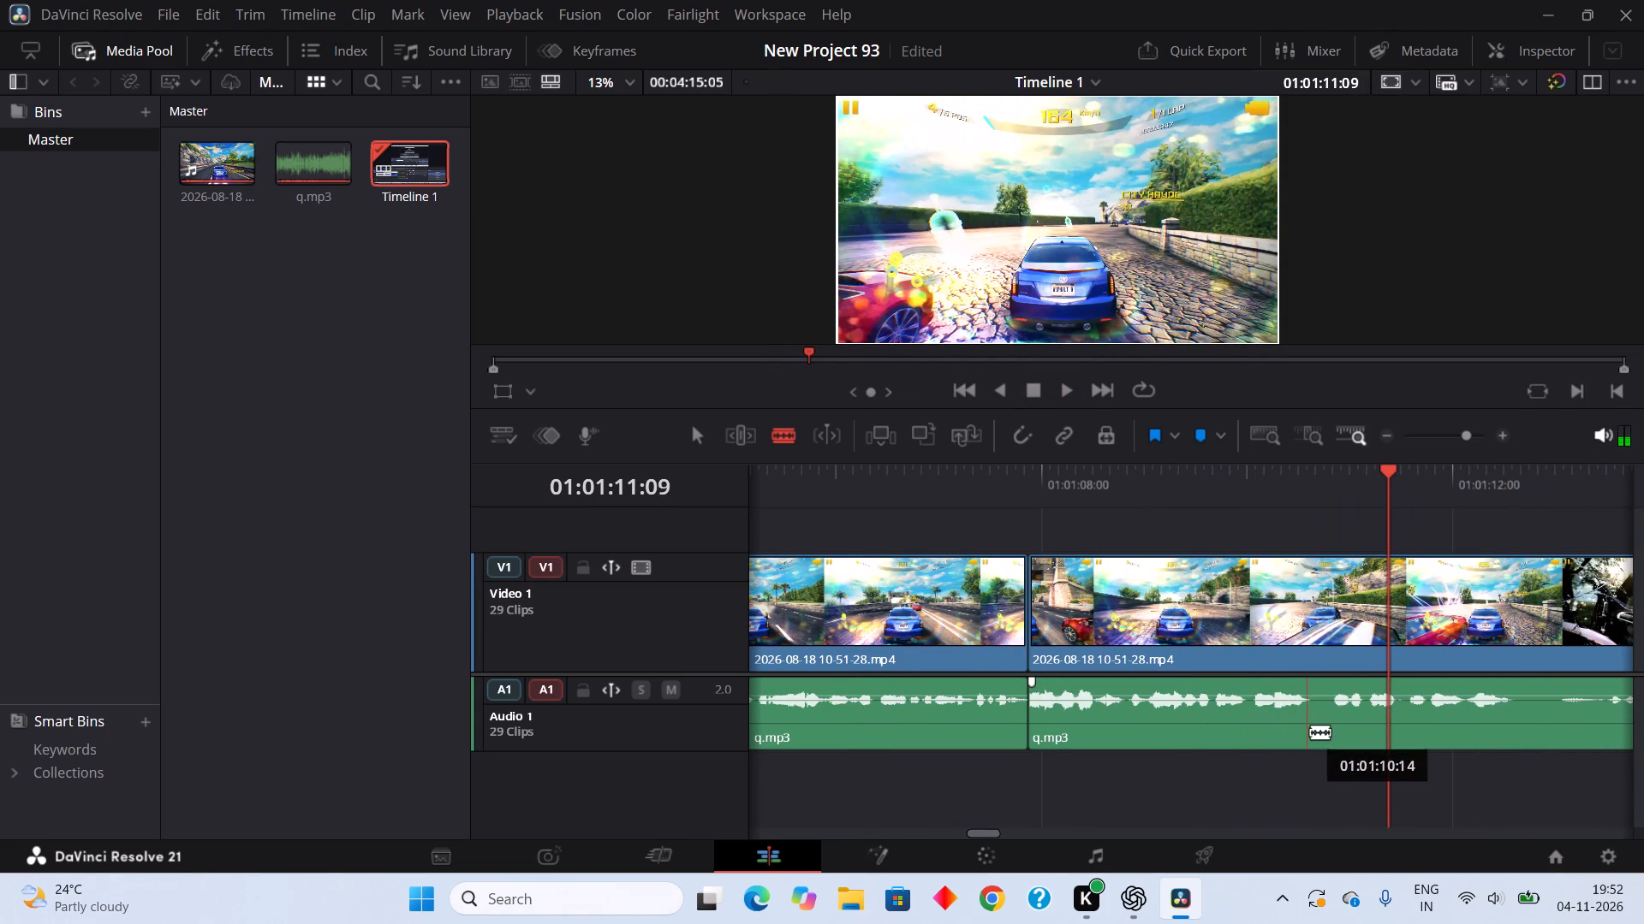
click(1313, 735)
click(1333, 726)
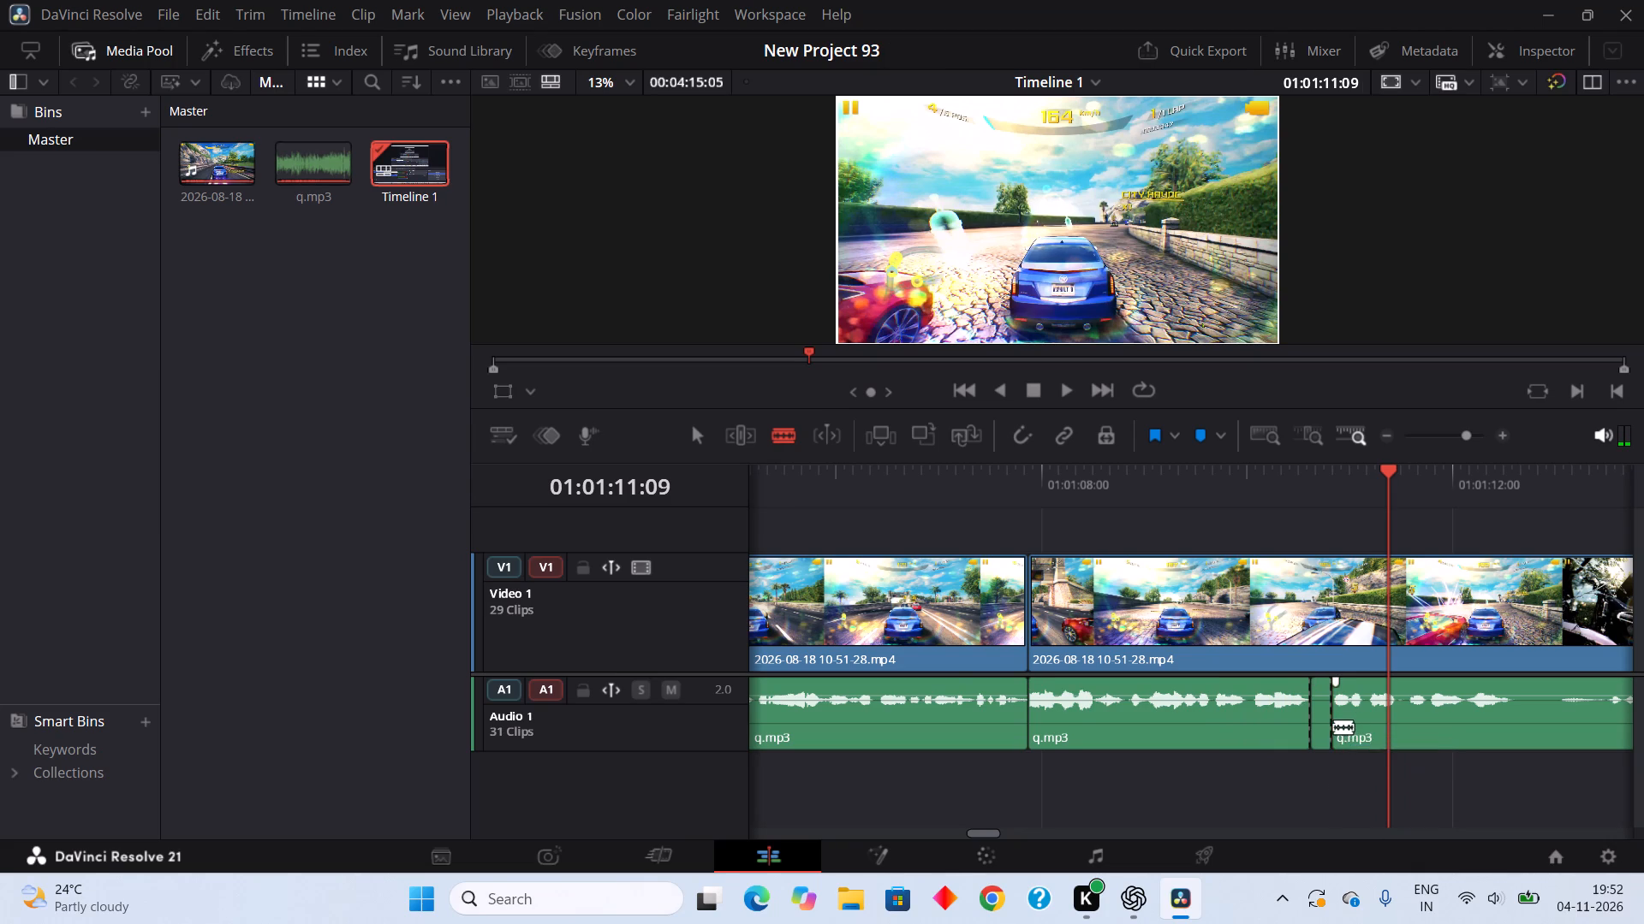
right_click(1322, 726)
click(1328, 376)
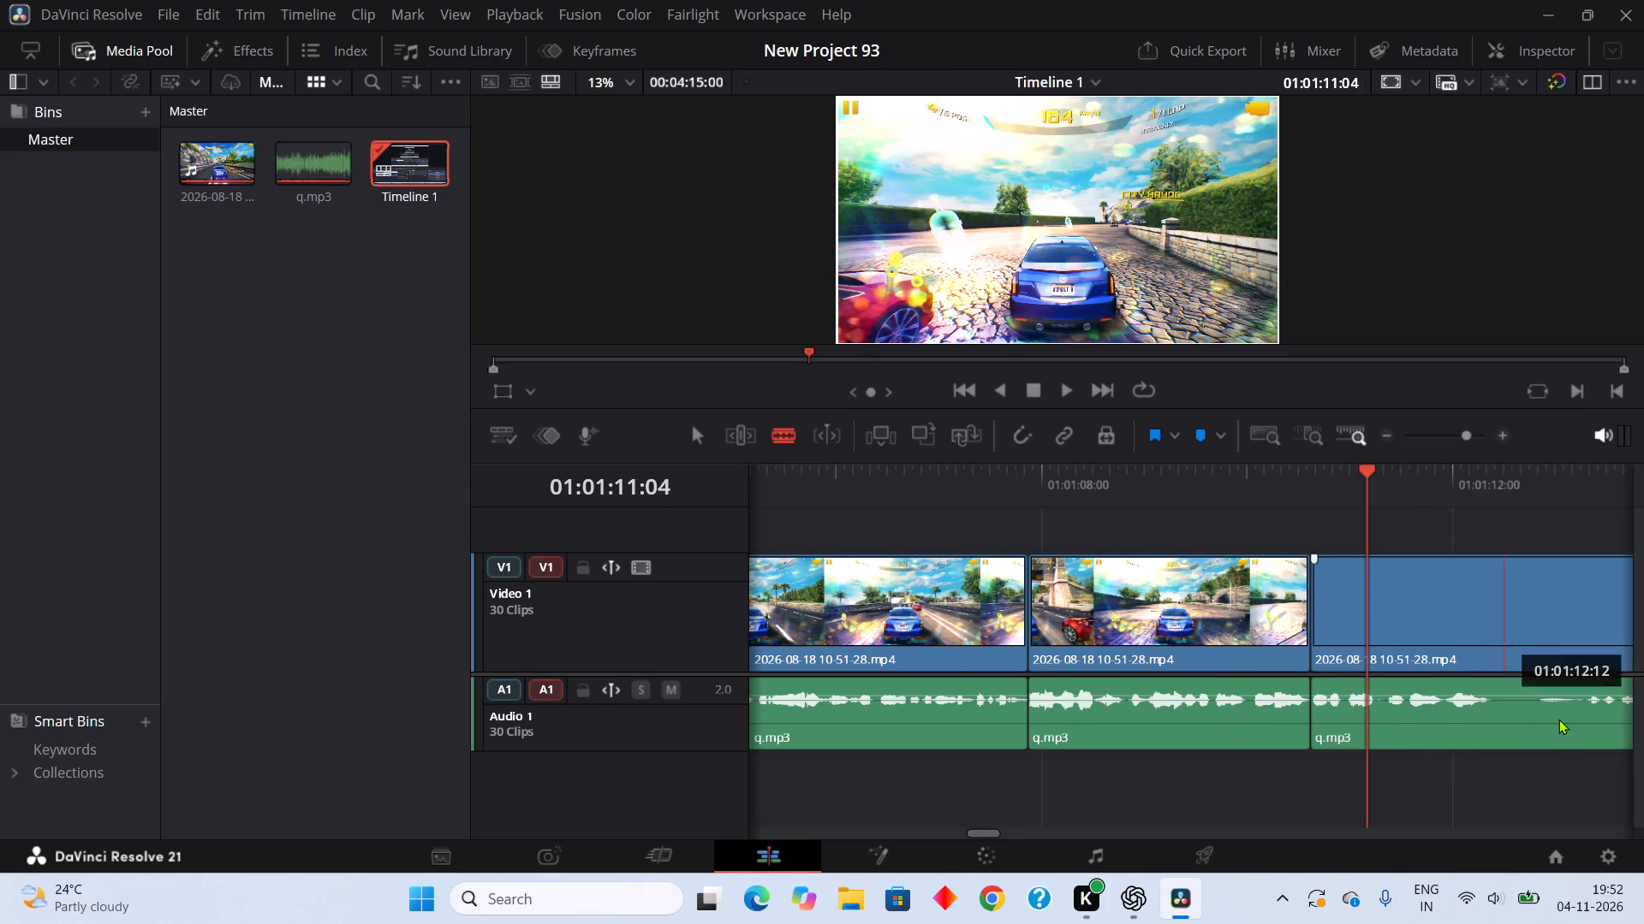
Split q.mp3 at about 01:01:12:09 and 01:01:12:21, and ripple cut the pause between the splits.
click(1493, 730)
click(1546, 724)
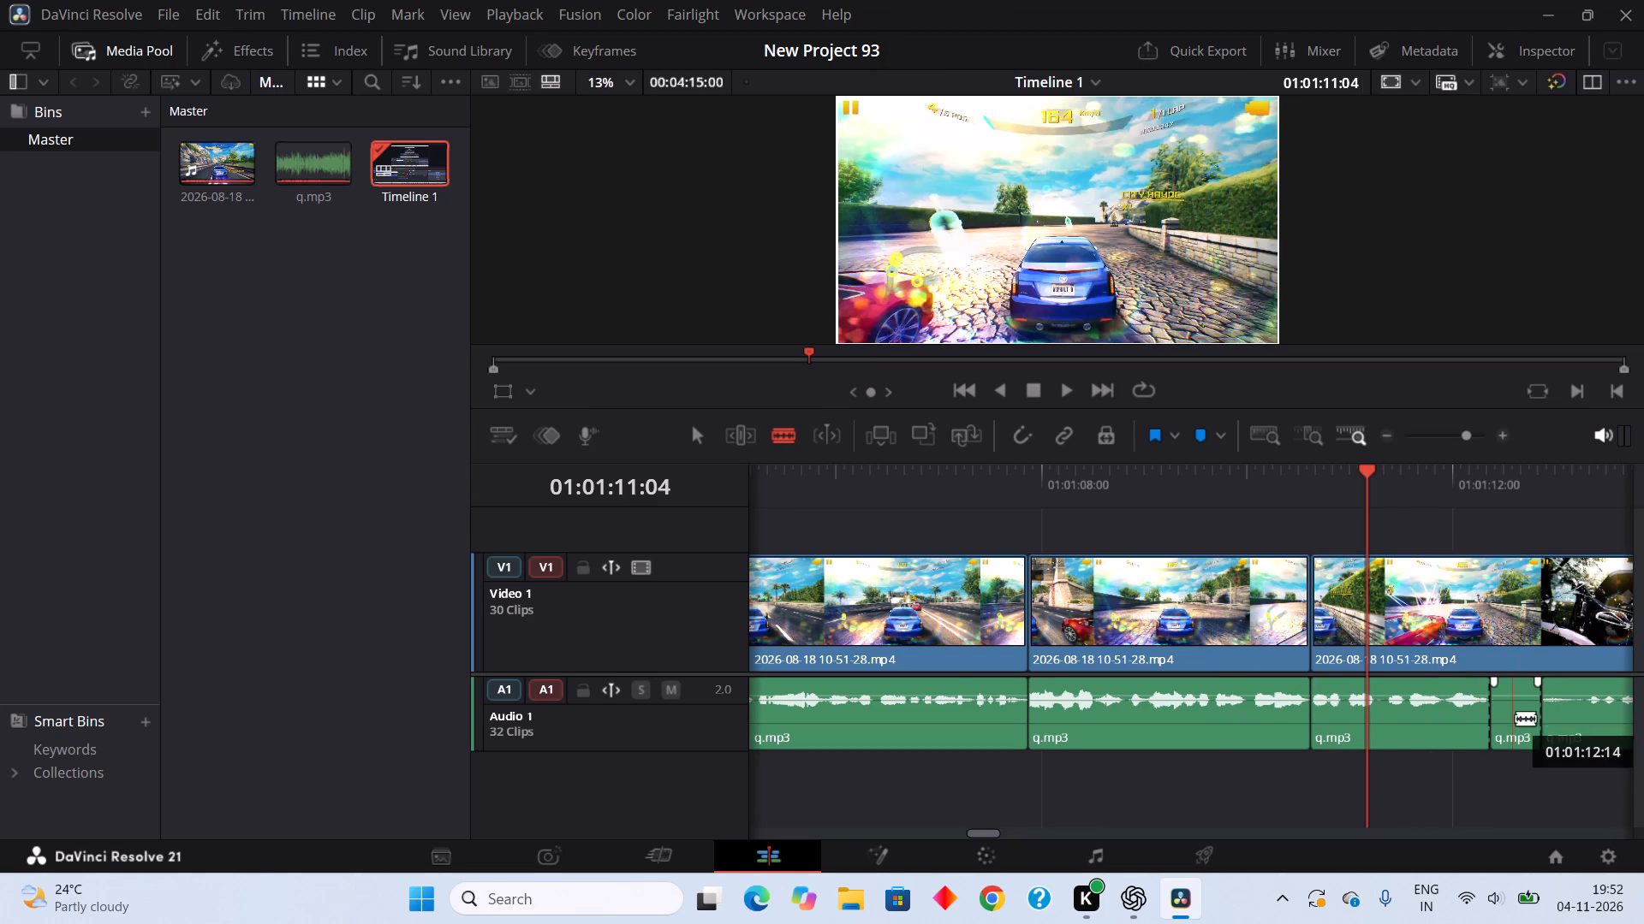
right_click(1516, 716)
click(1348, 372)
Play on, split q.mp3 at about 01:01:12:20, and ripple cut the short piece between the previous cut and this split.
click(1069, 388)
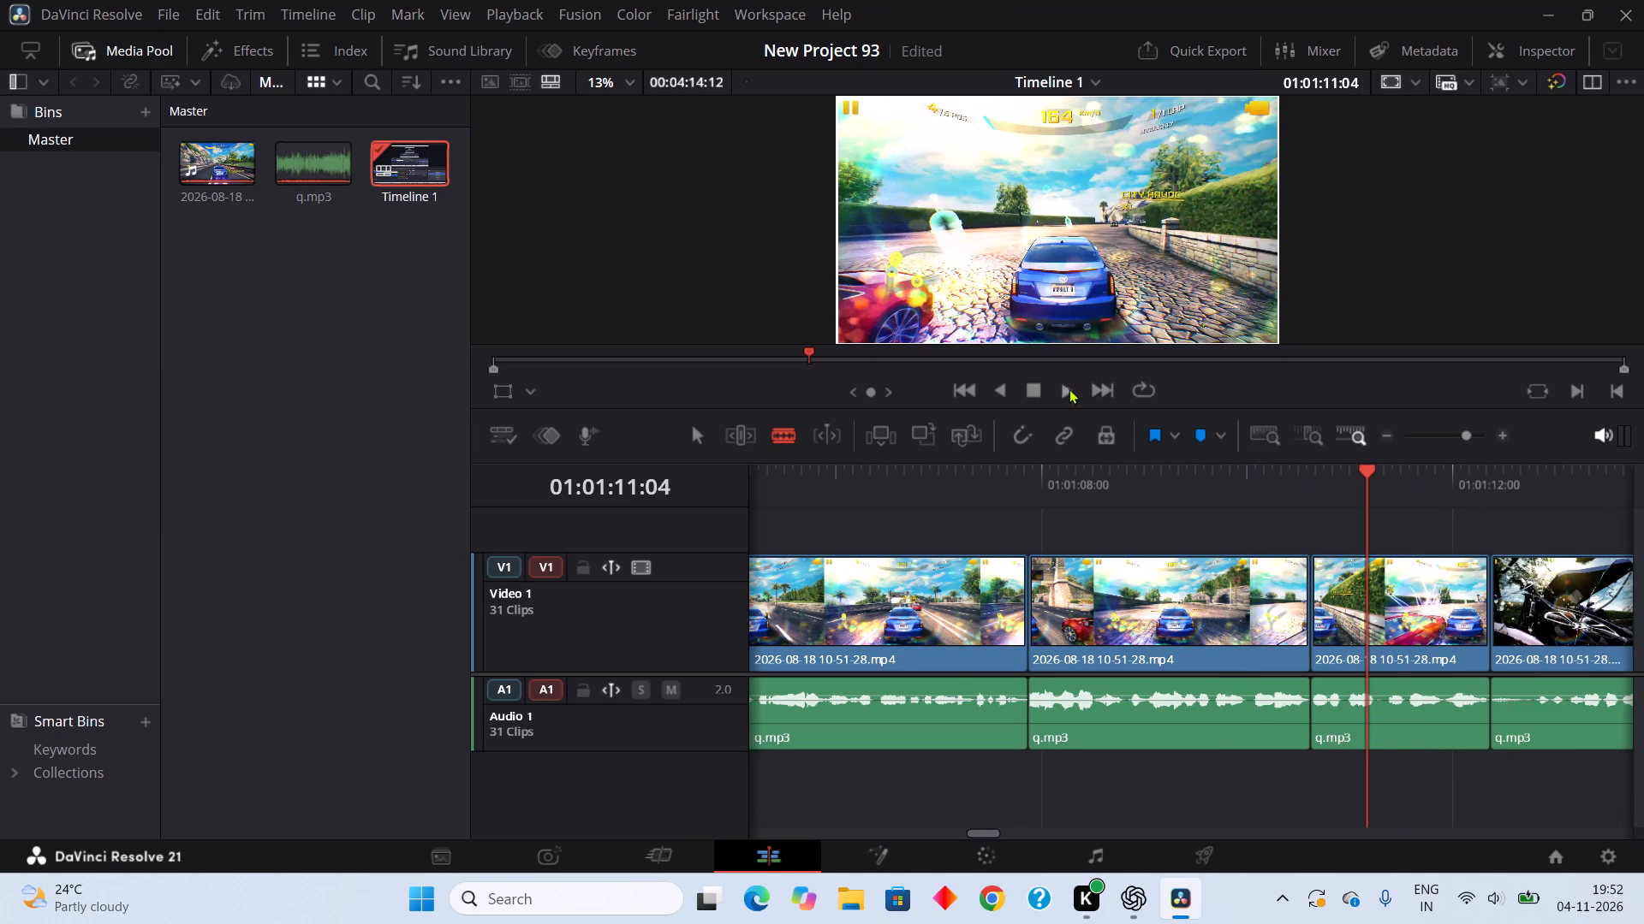
click(1039, 393)
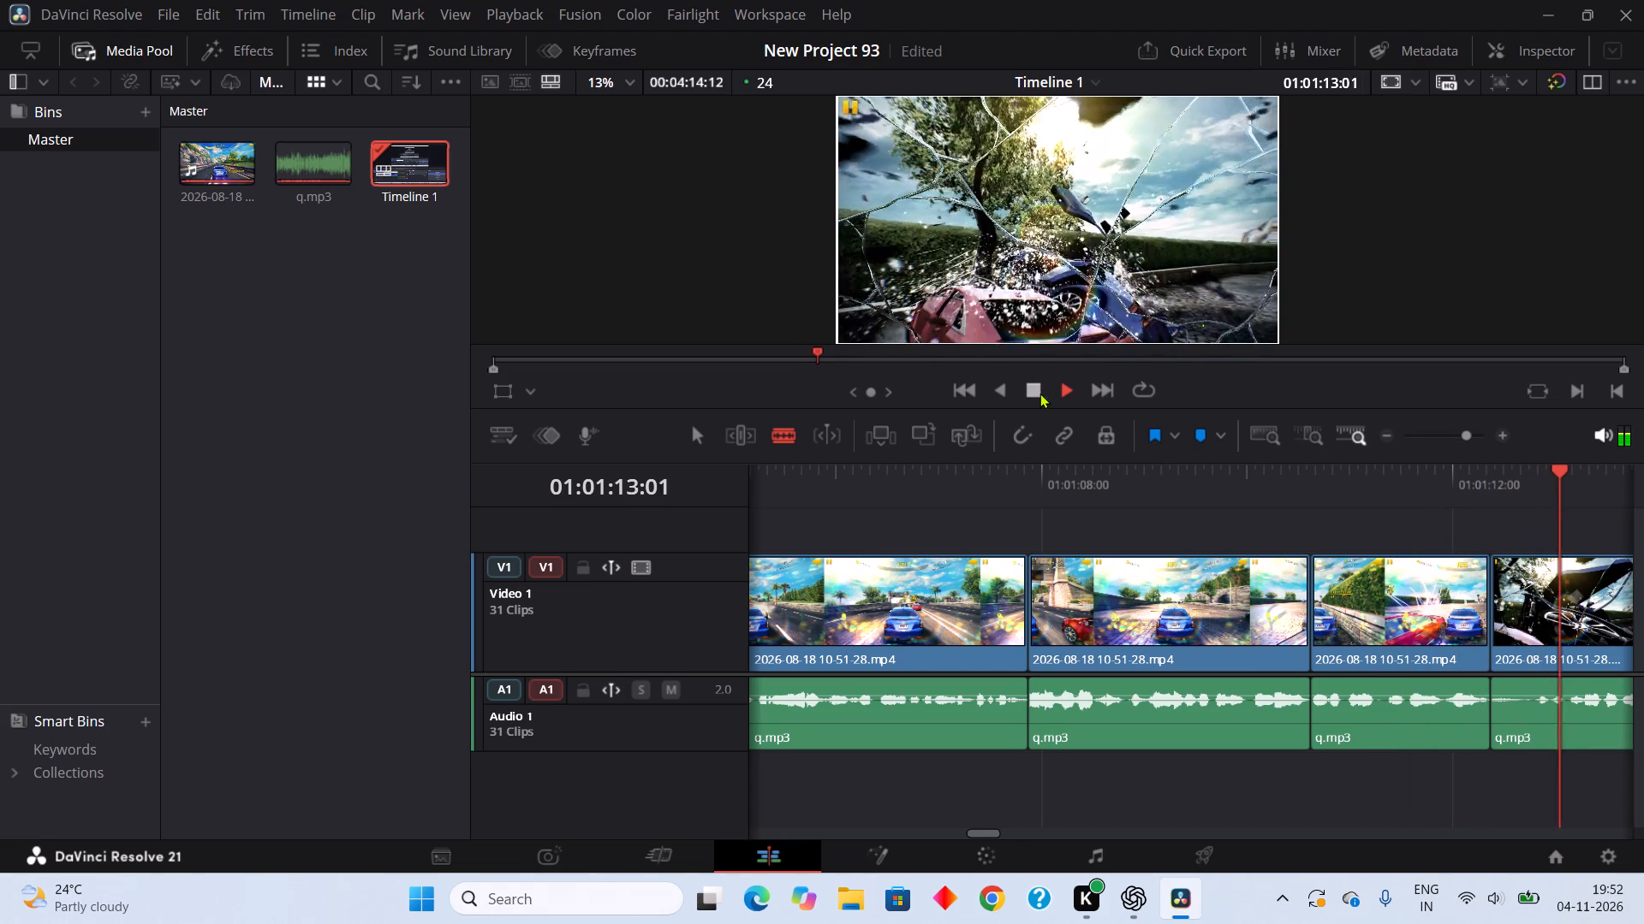
click(1538, 731)
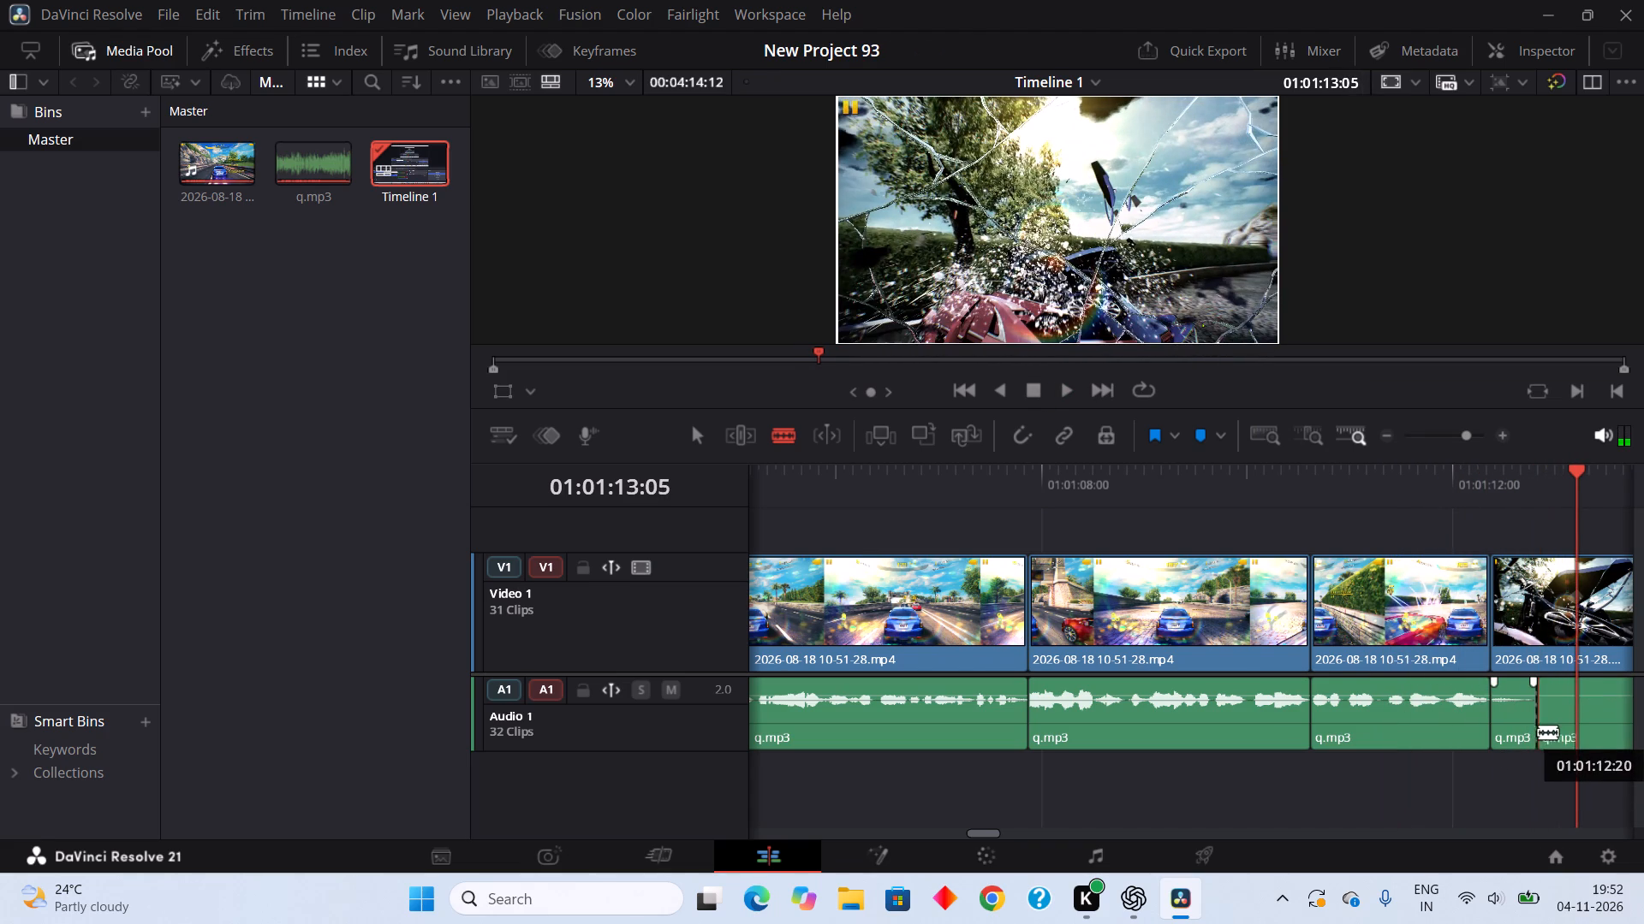
right_click(1528, 715)
click(1350, 373)
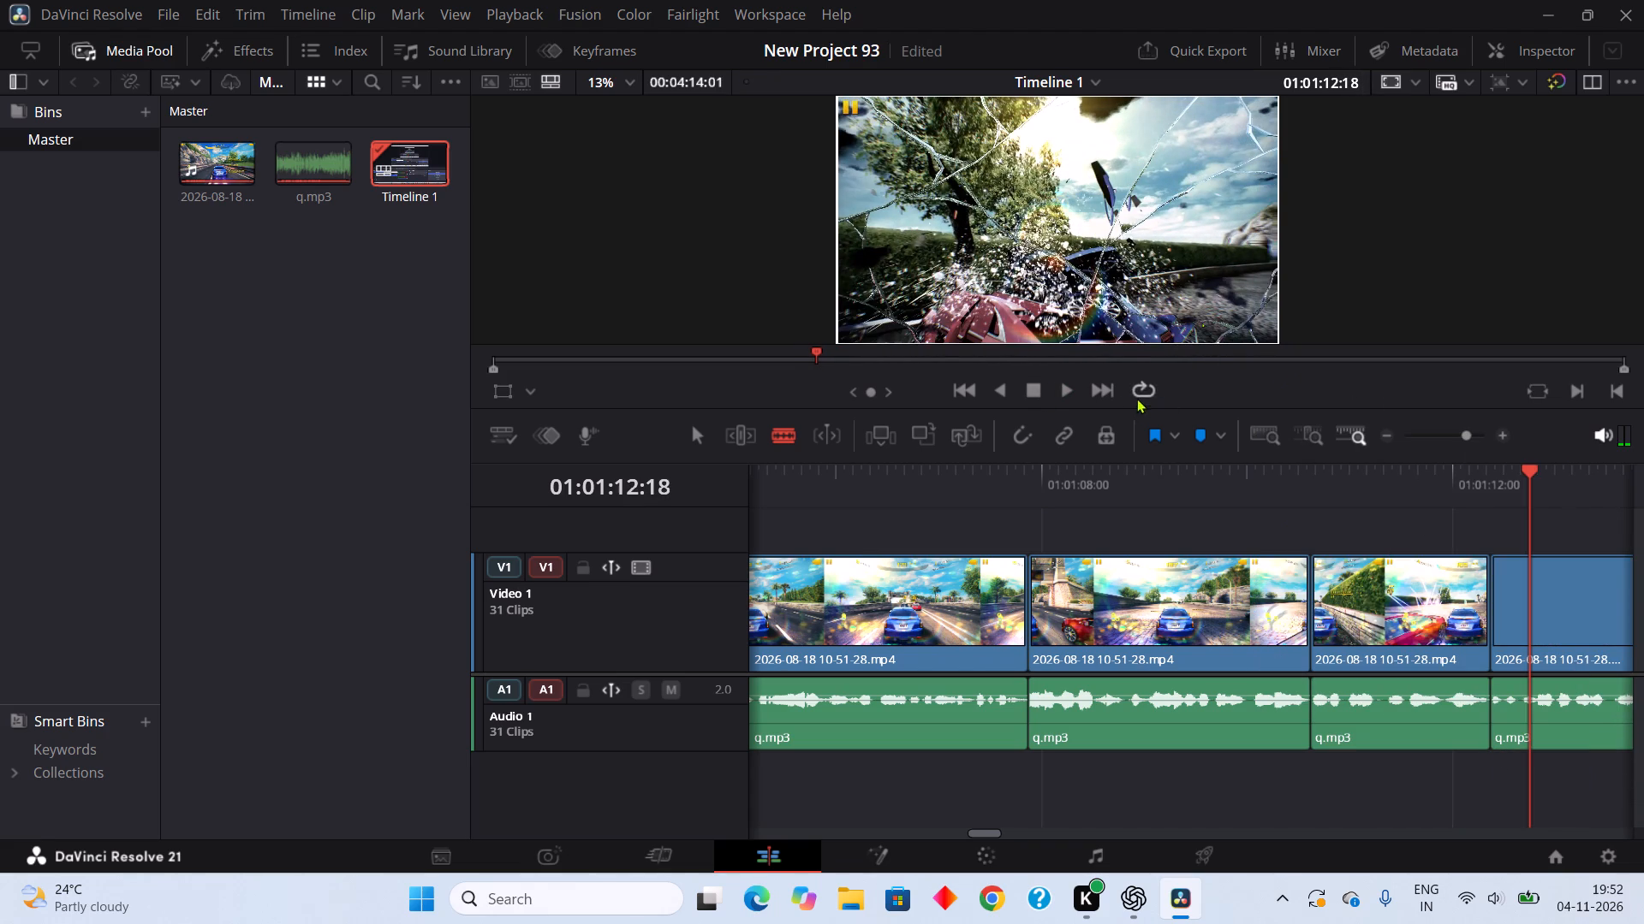
Play on, split q.mp3 at about 01:01:17:17 and 01:01:18:01, and ripple cut the pause between the splits.
double_click(1073, 389)
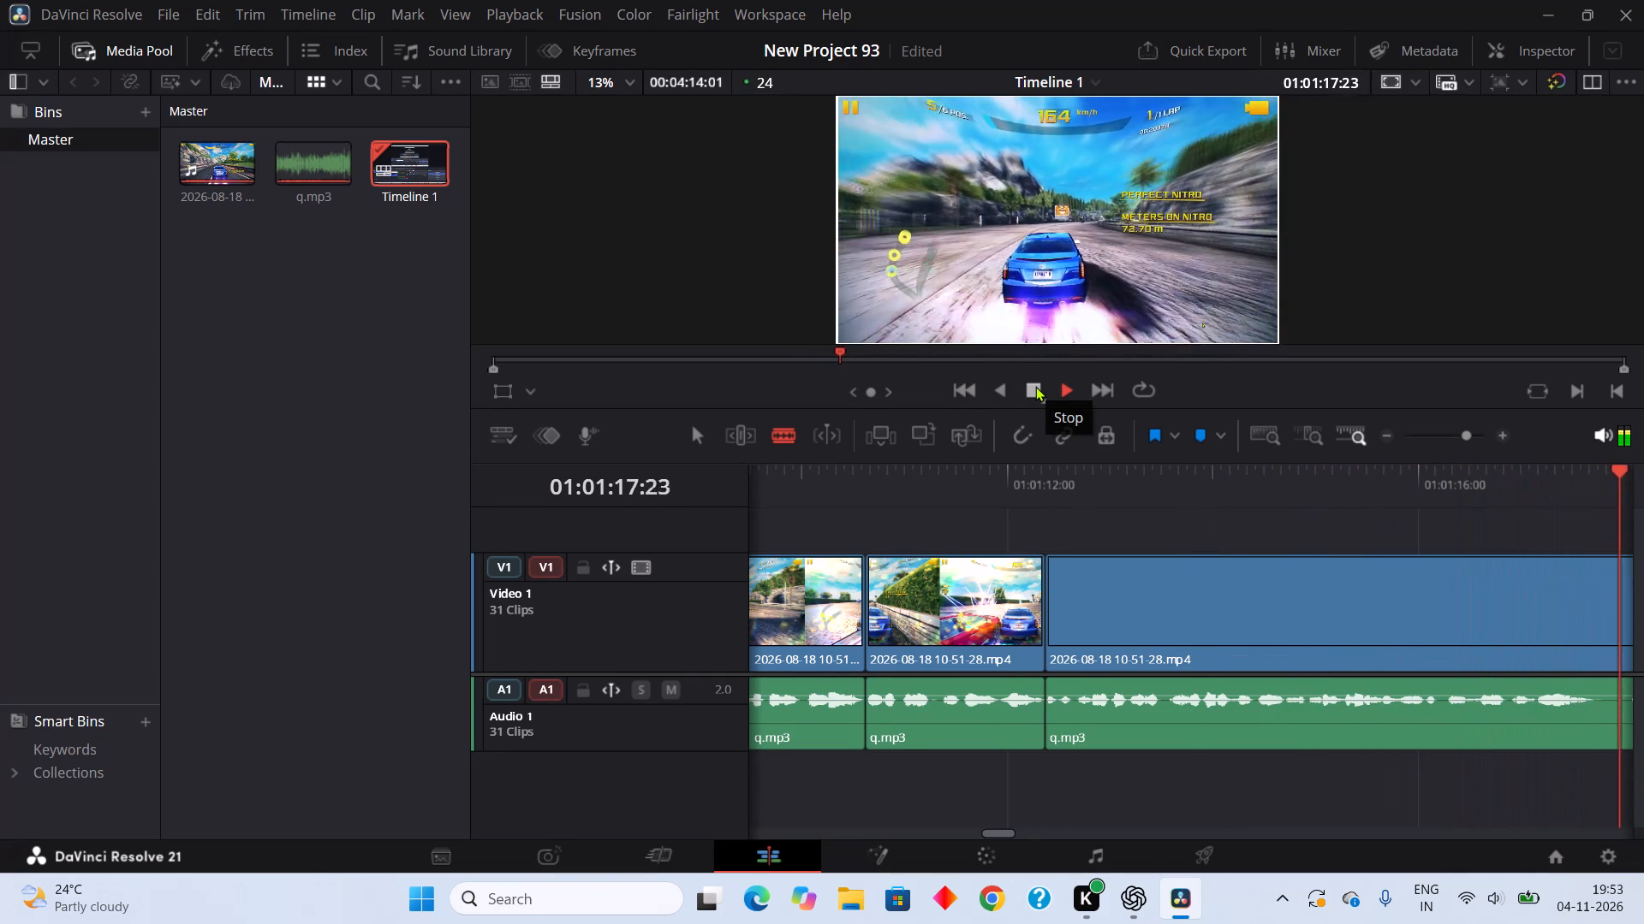
click(1035, 386)
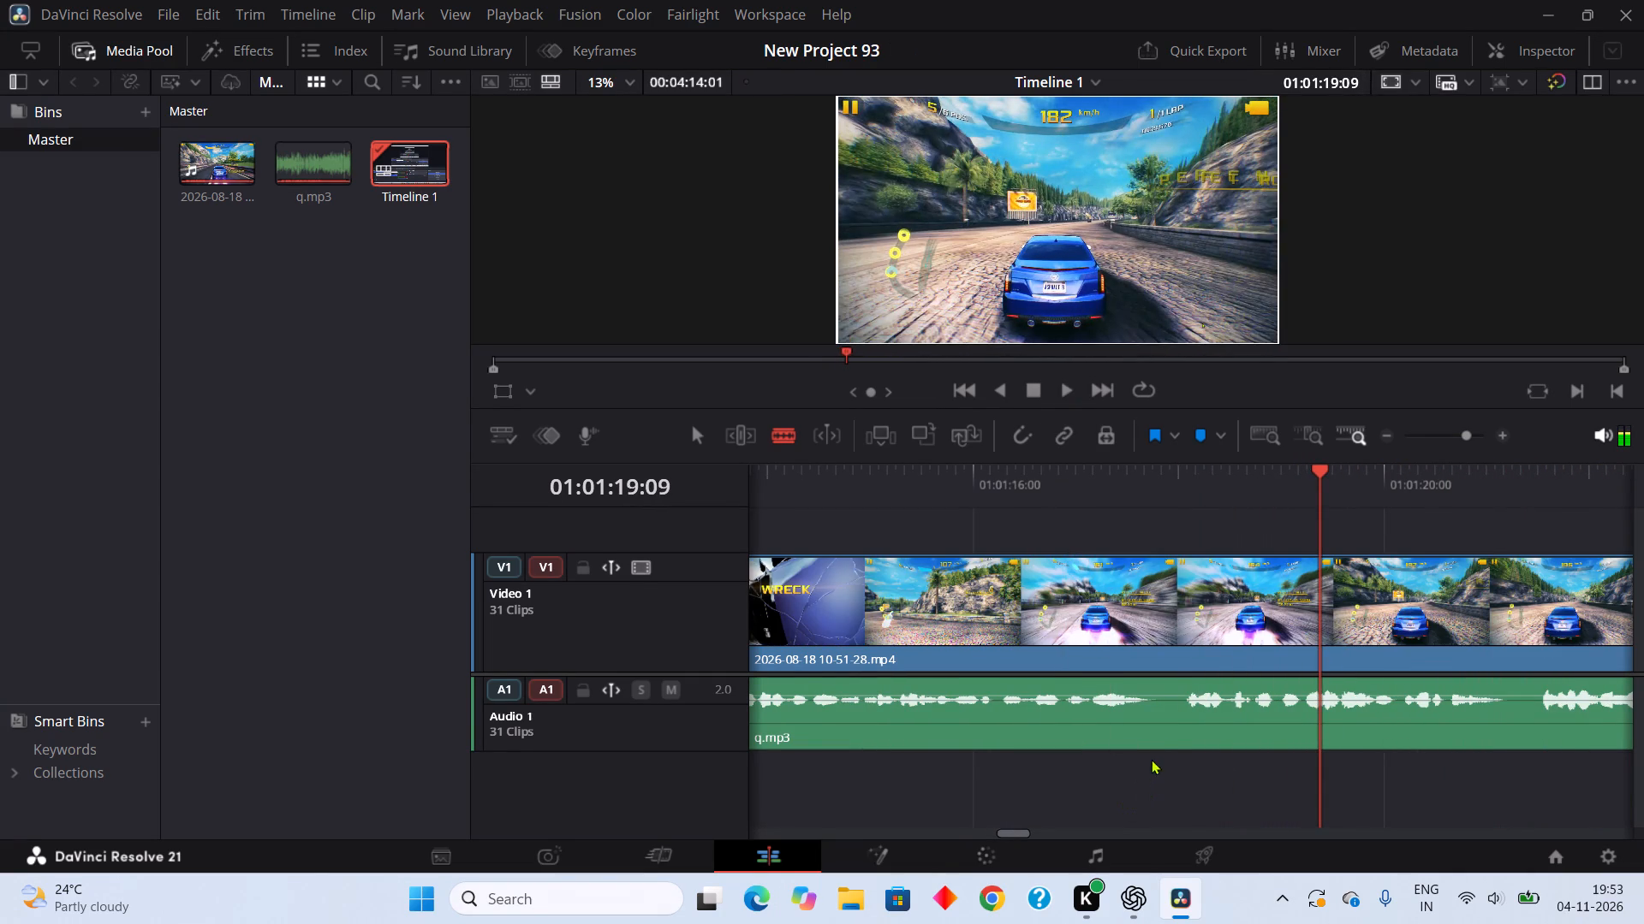
click(1156, 733)
click(1188, 727)
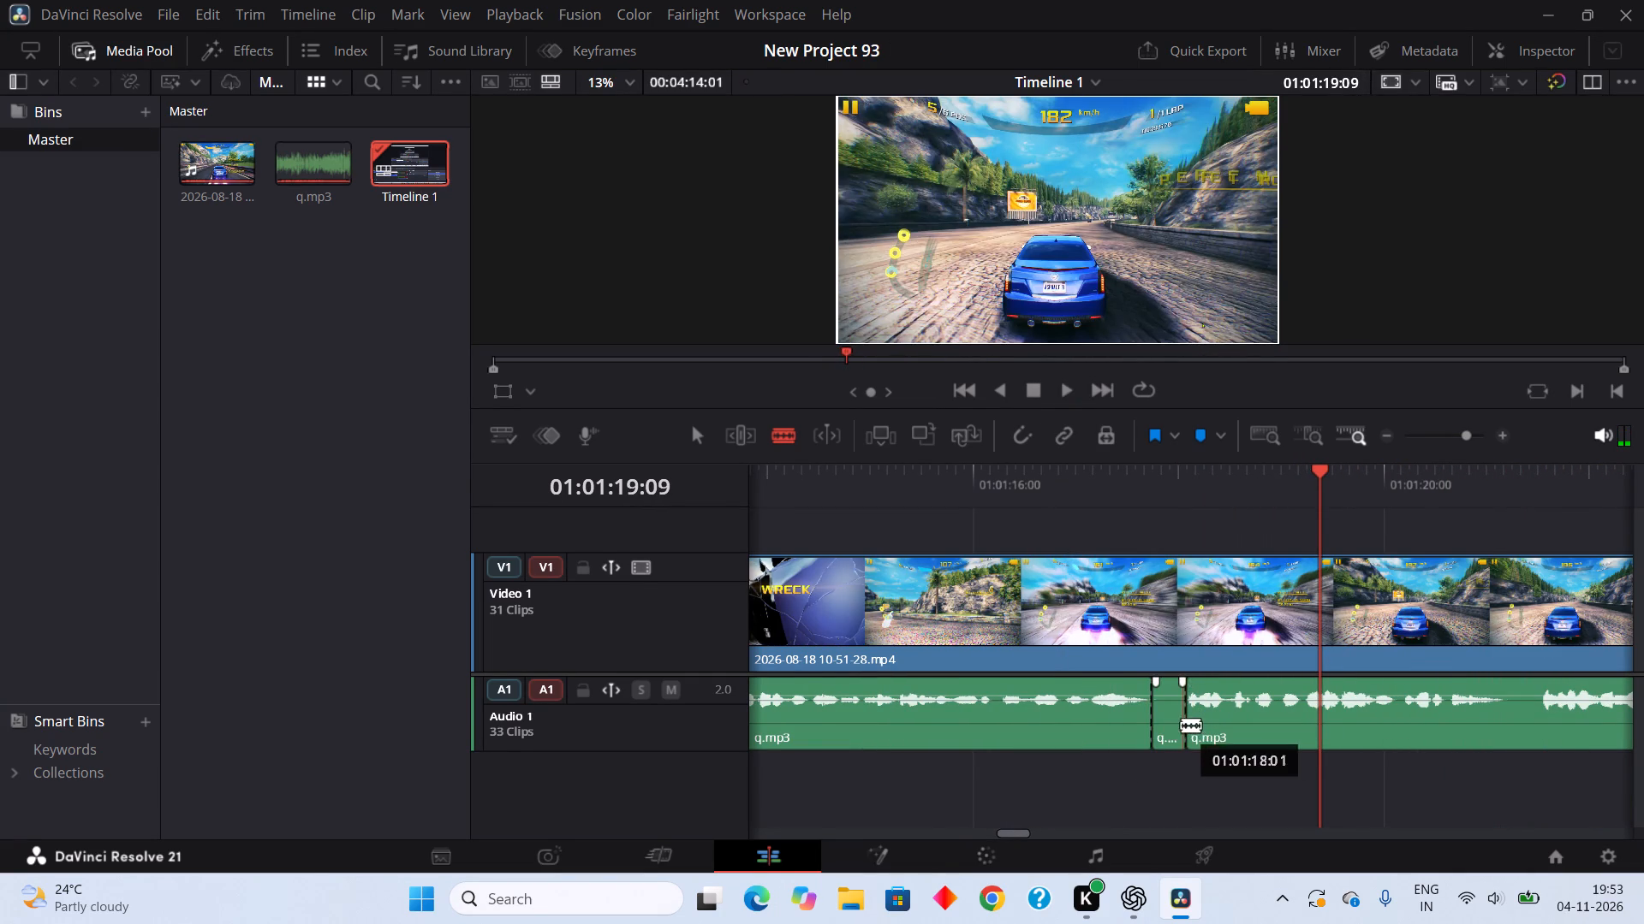
right_click(1176, 725)
click(1218, 379)
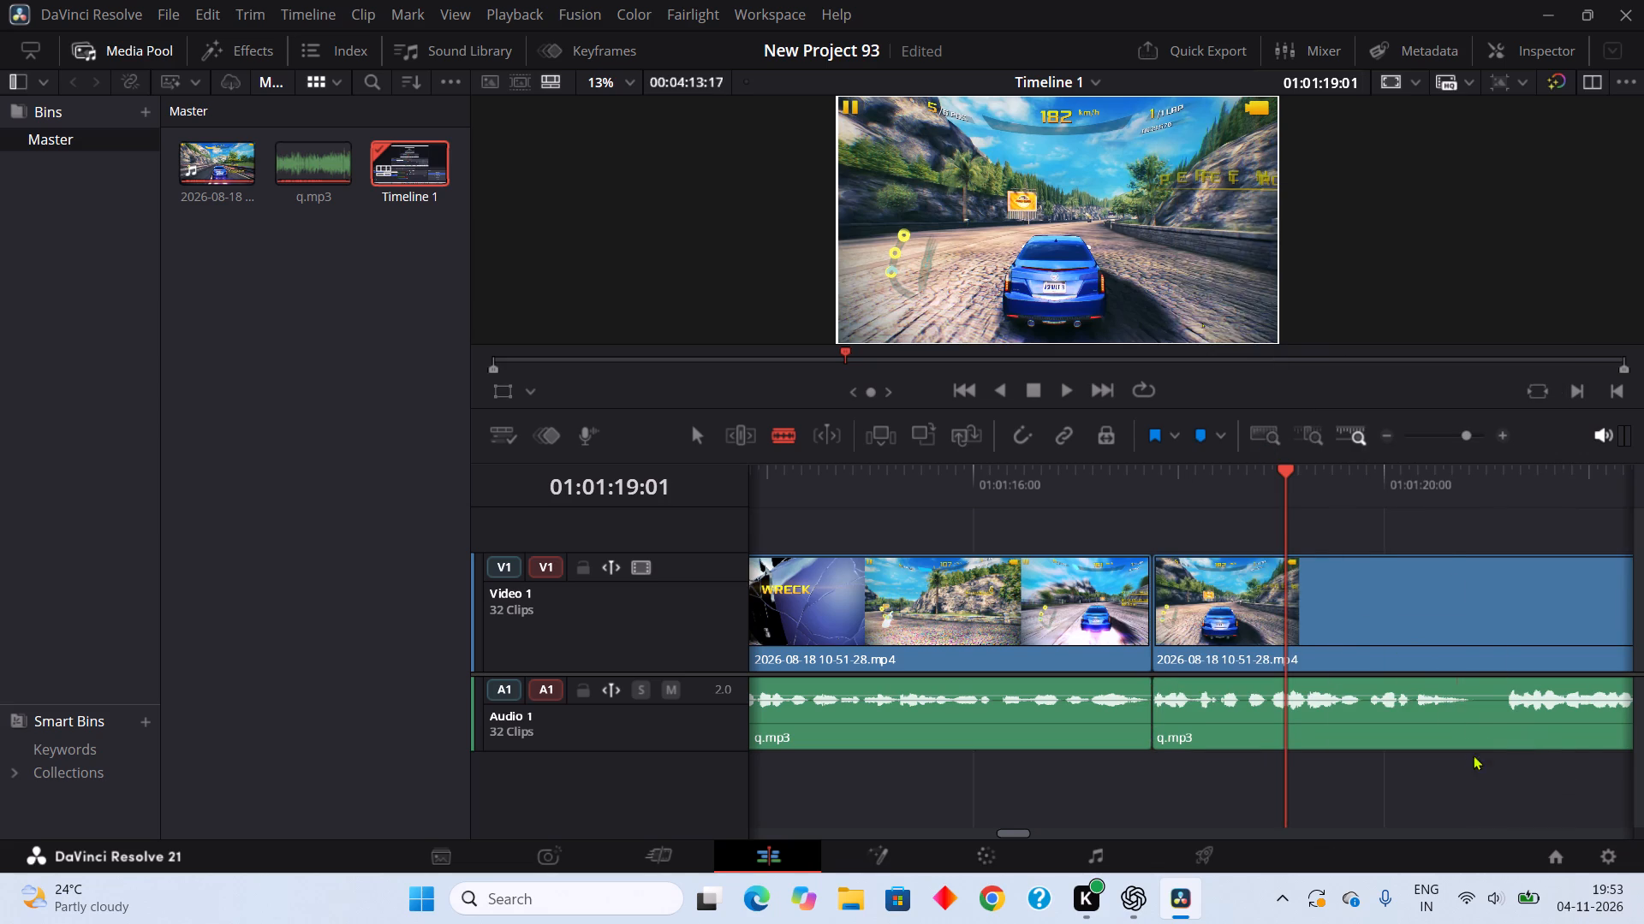
Split q.mp3 at about 01:01:20:19 and 01:01:21:04, and ripple cut the pause between the splits.
click(1471, 728)
click(1510, 726)
right_drag(1487, 725, 1487, 716)
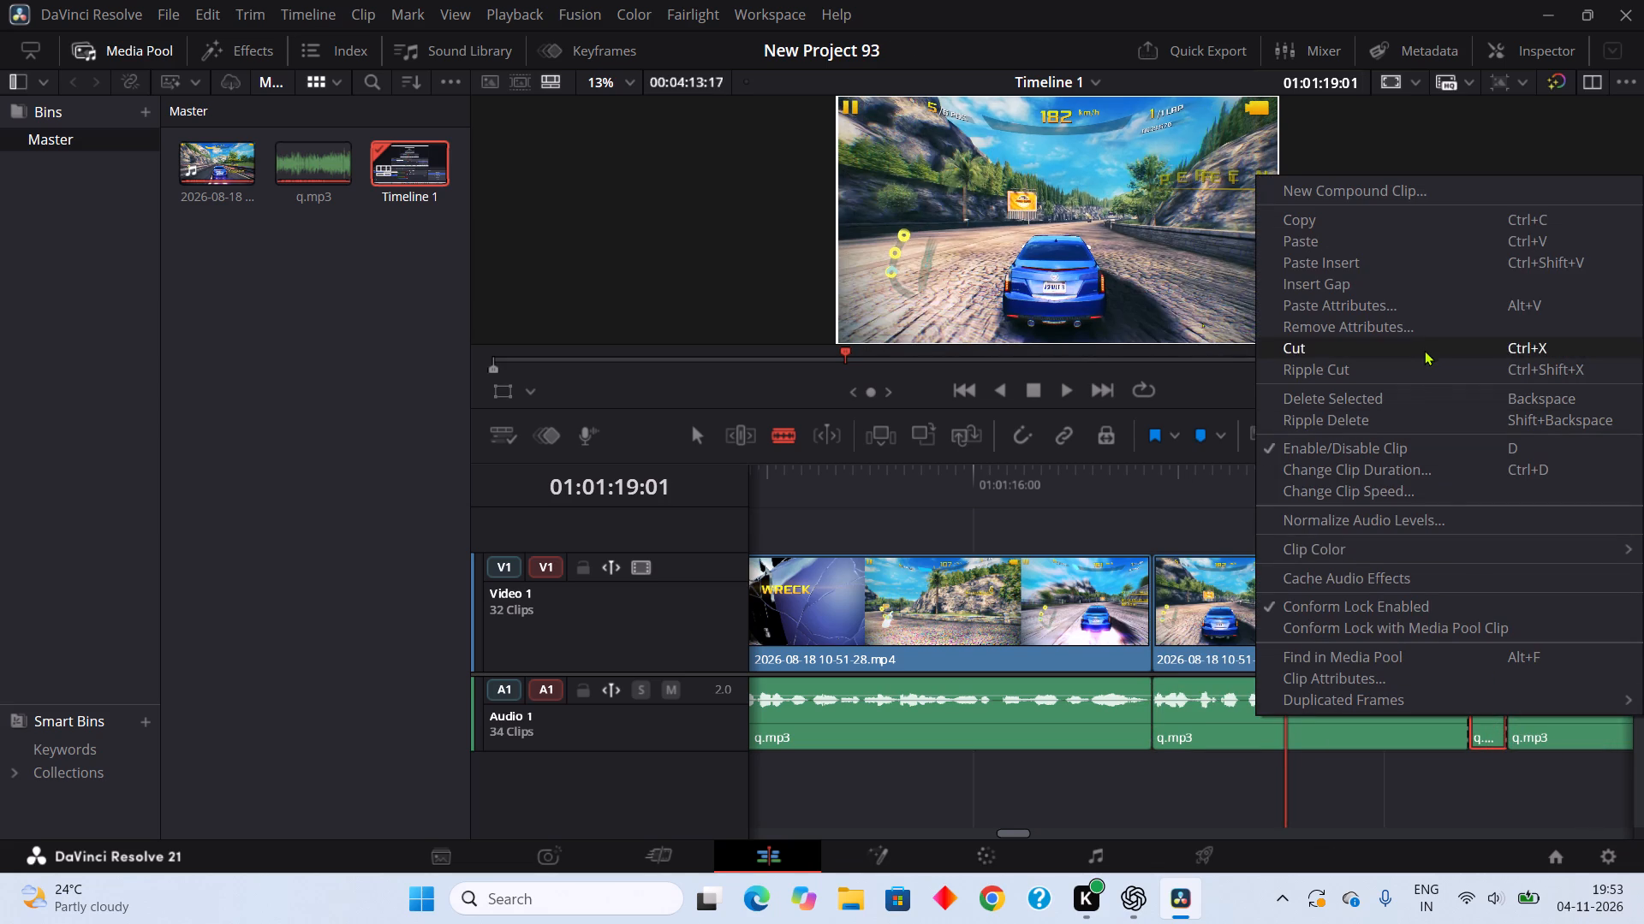
click(1412, 380)
right_click(1481, 712)
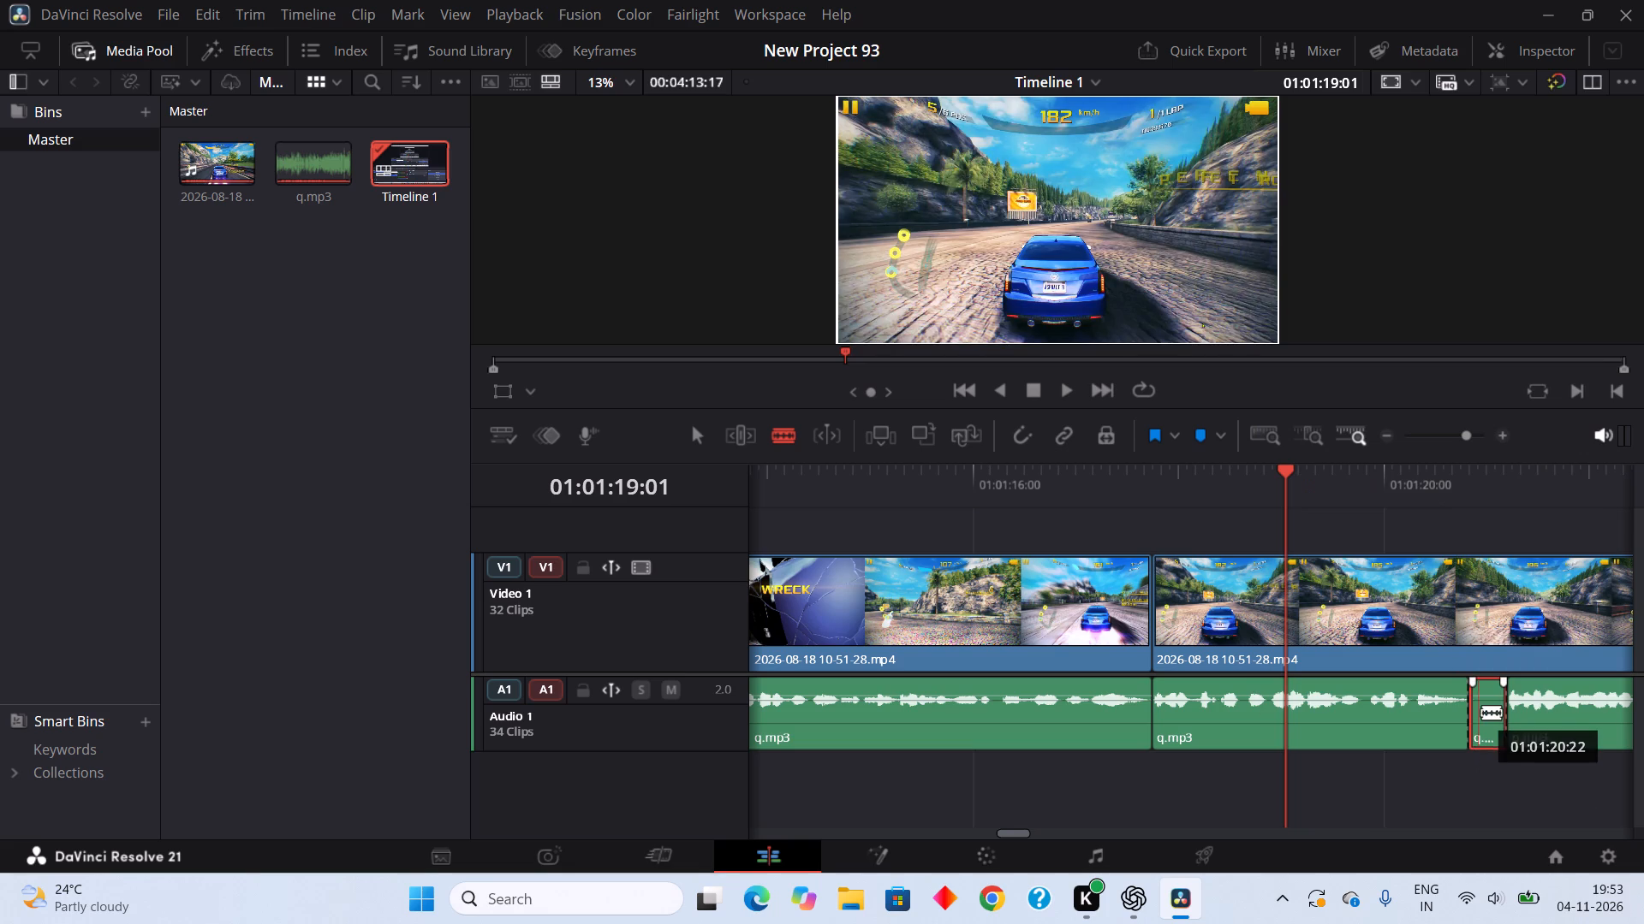
drag(1366, 354, 1366, 368)
click(1366, 368)
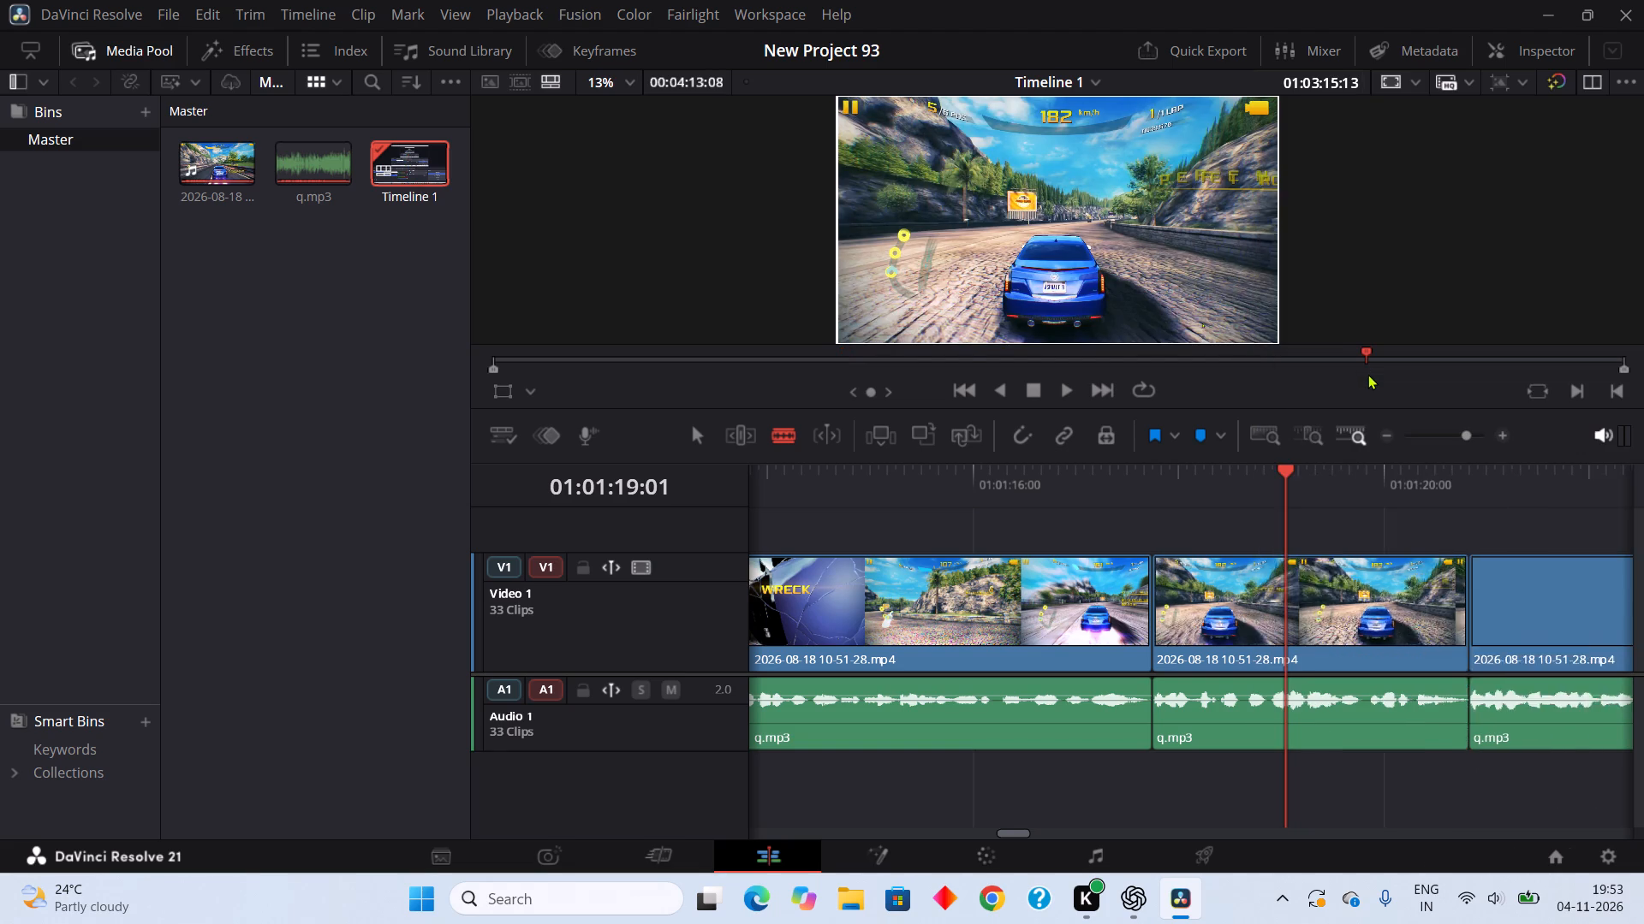
Return to the recent cuts, play on, split q.mp3 at about 01:01:25:22 and 01:01:26:09, and ripple cut the pause between the splits.
double_click(823, 355)
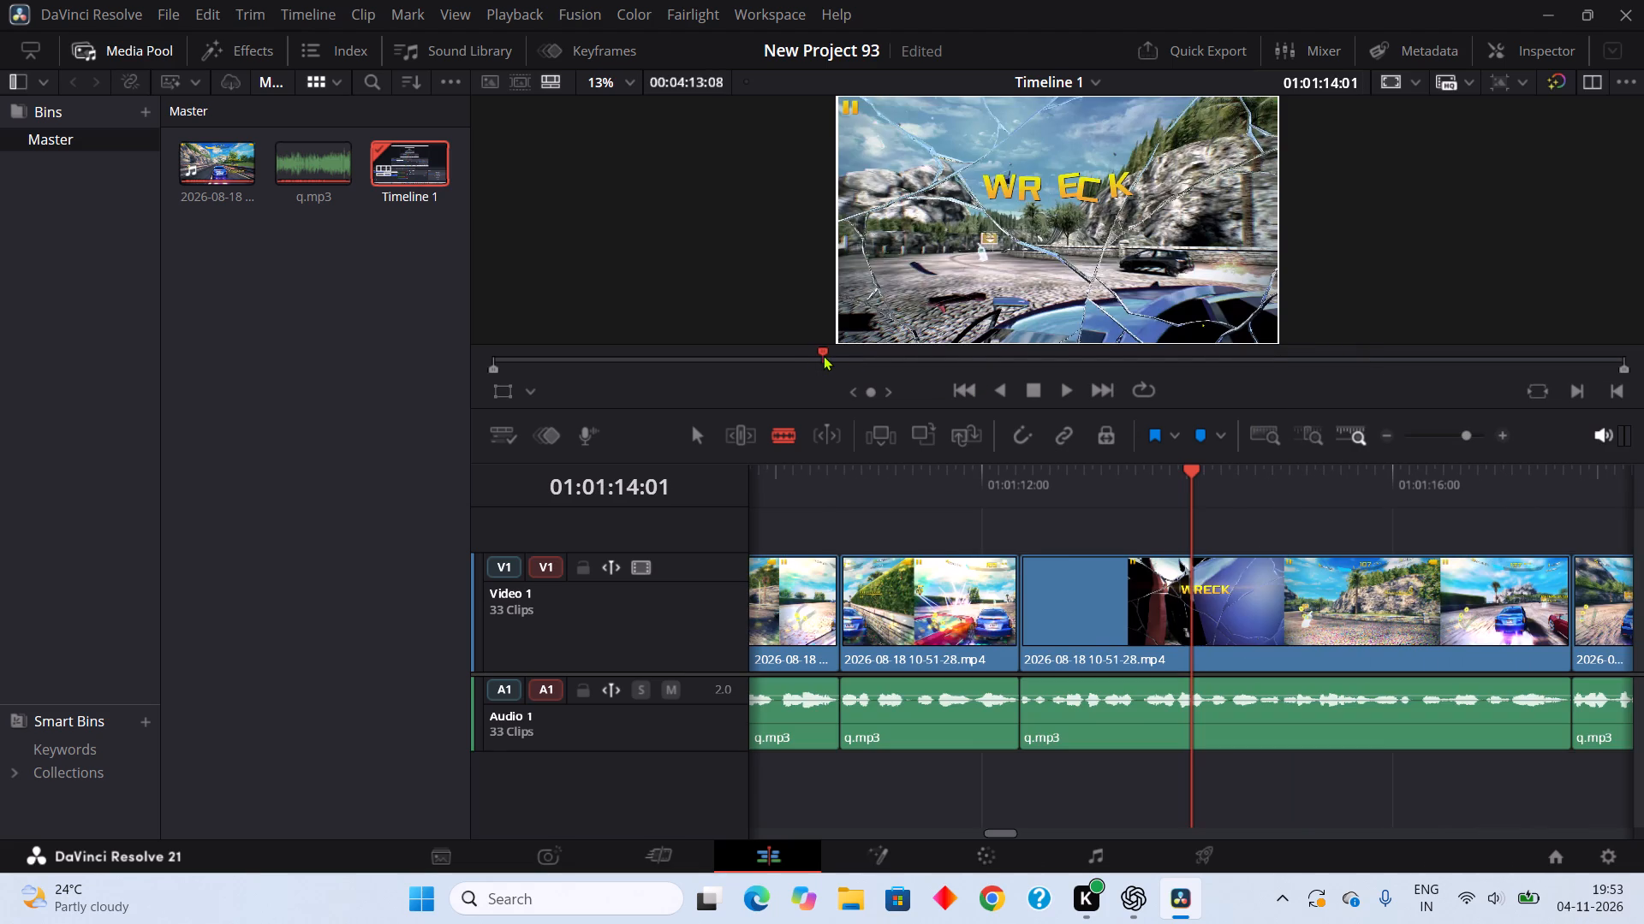
click(886, 359)
click(835, 355)
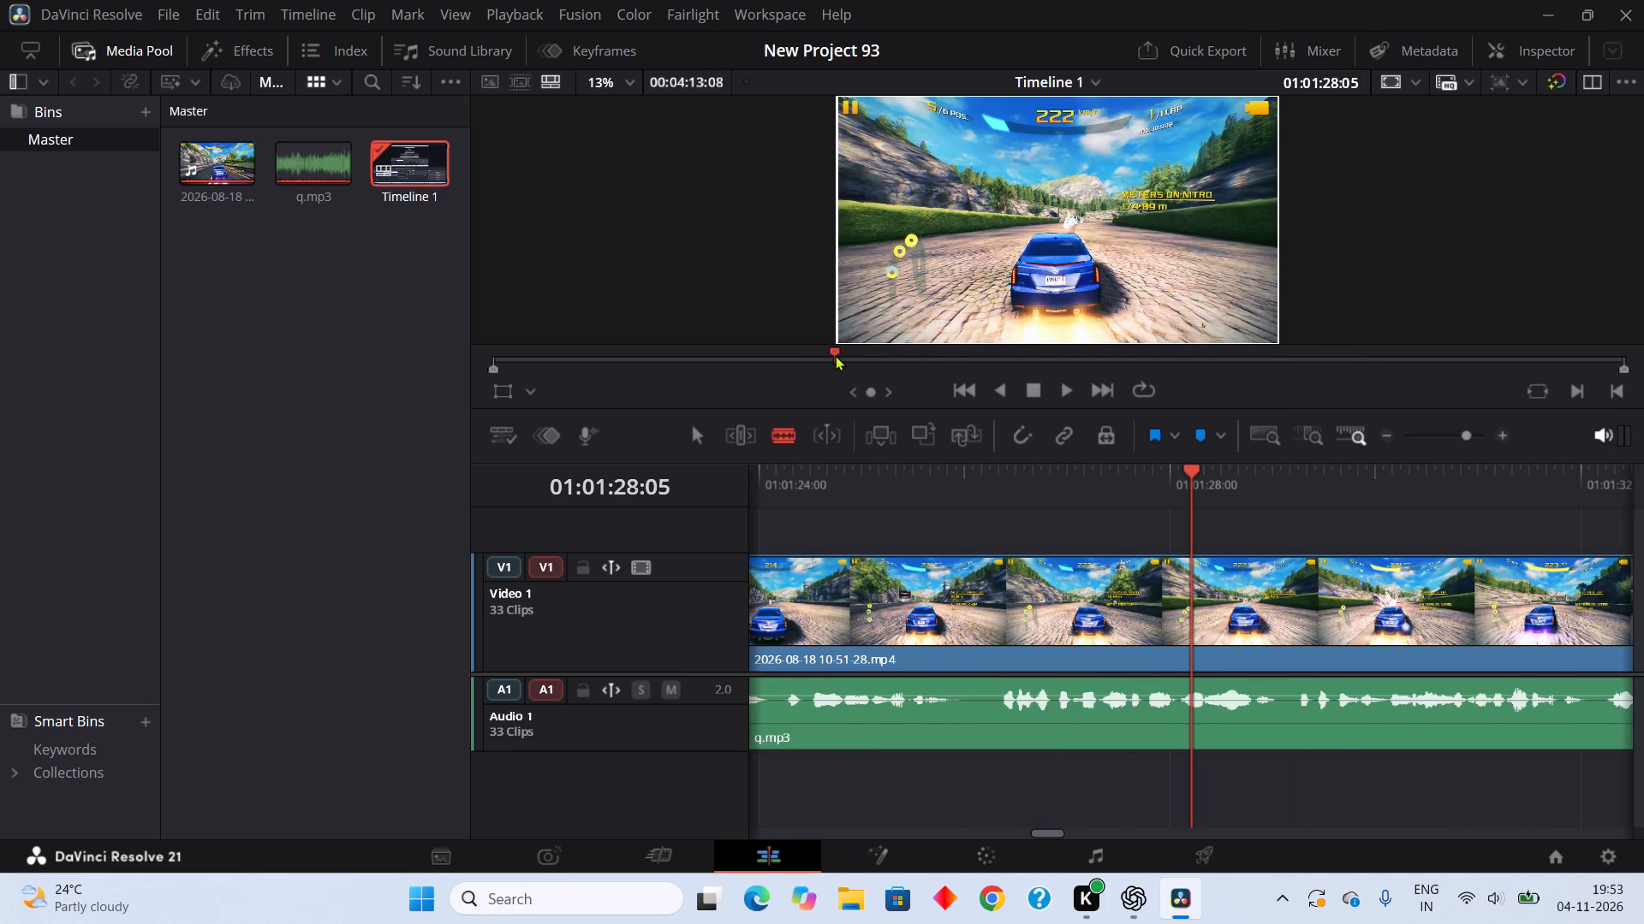
click(1063, 388)
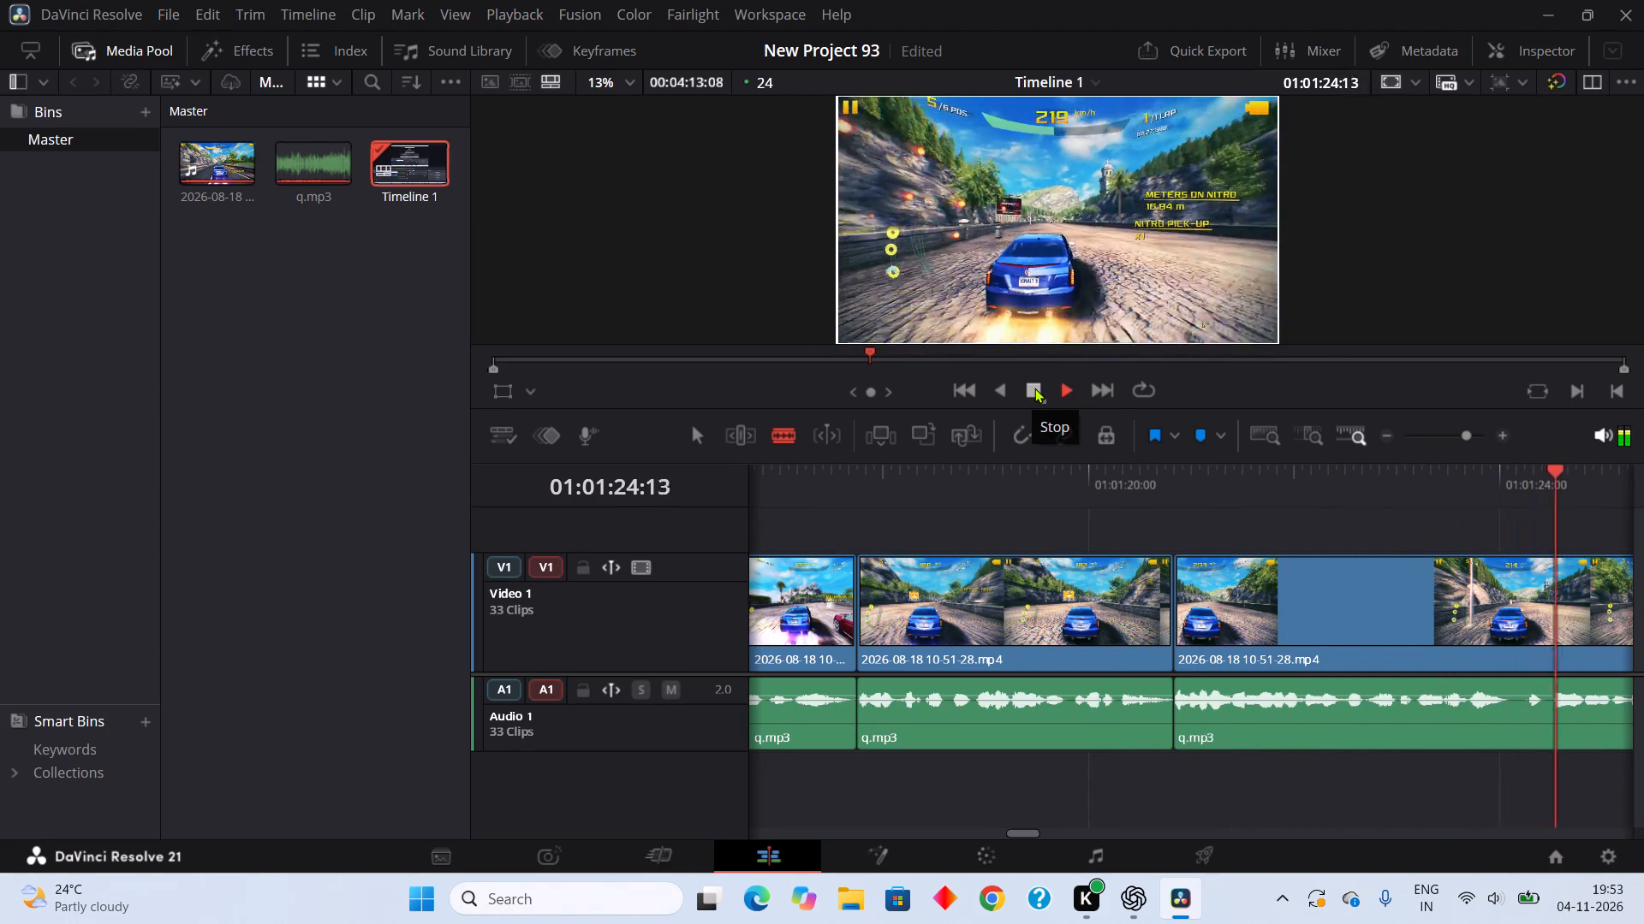
click(1031, 387)
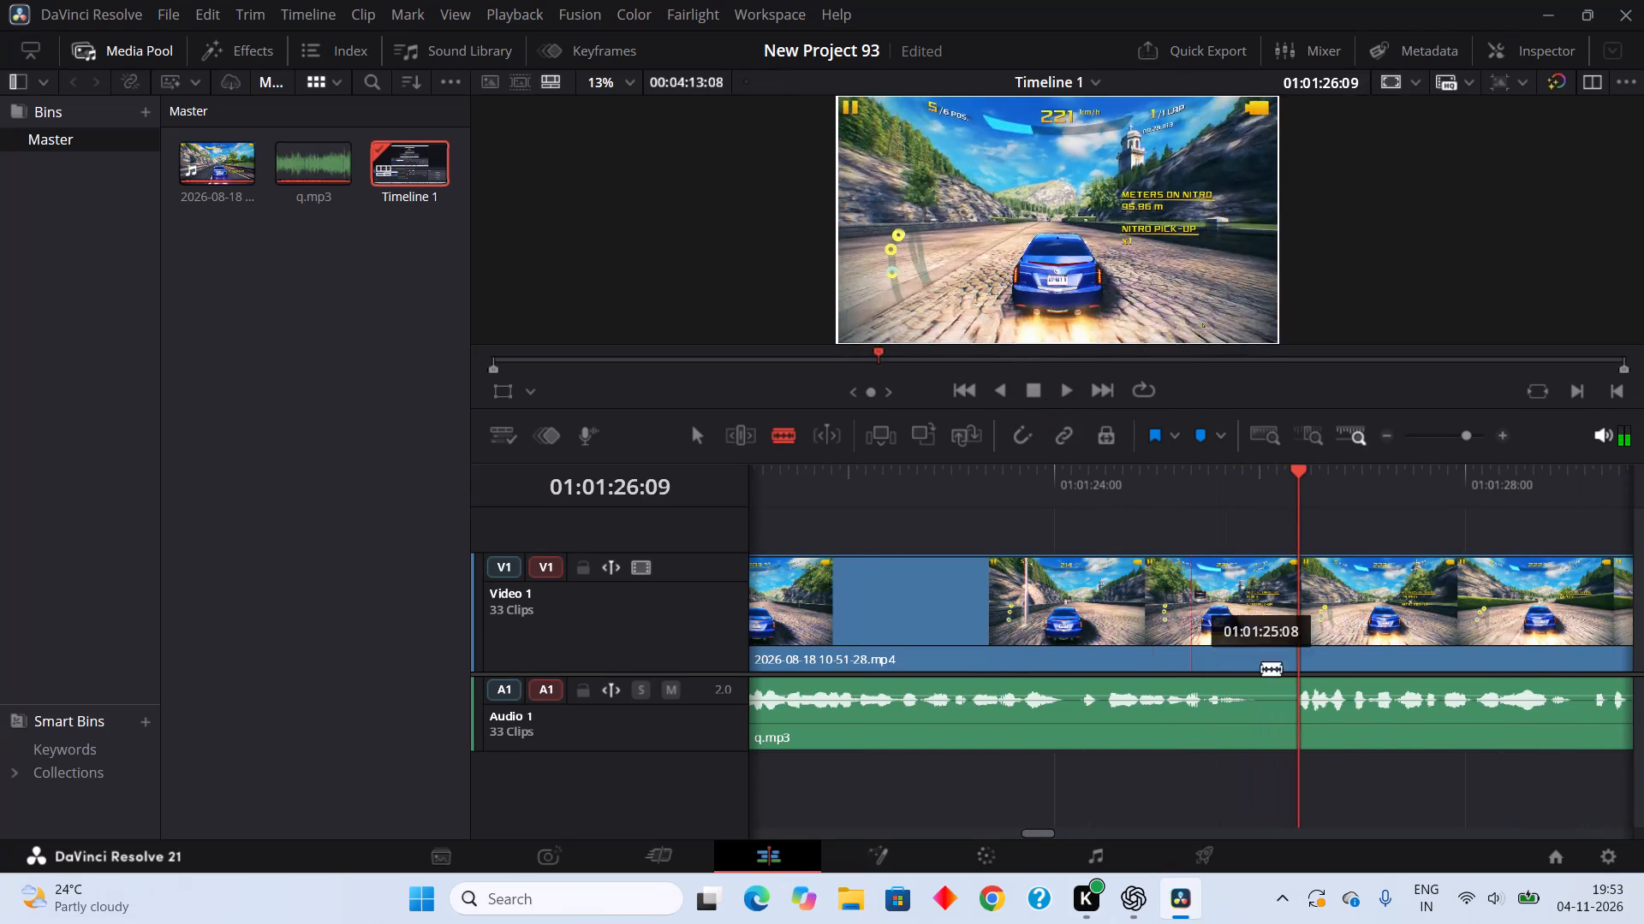
click(1252, 730)
click(1300, 732)
right_click(1281, 726)
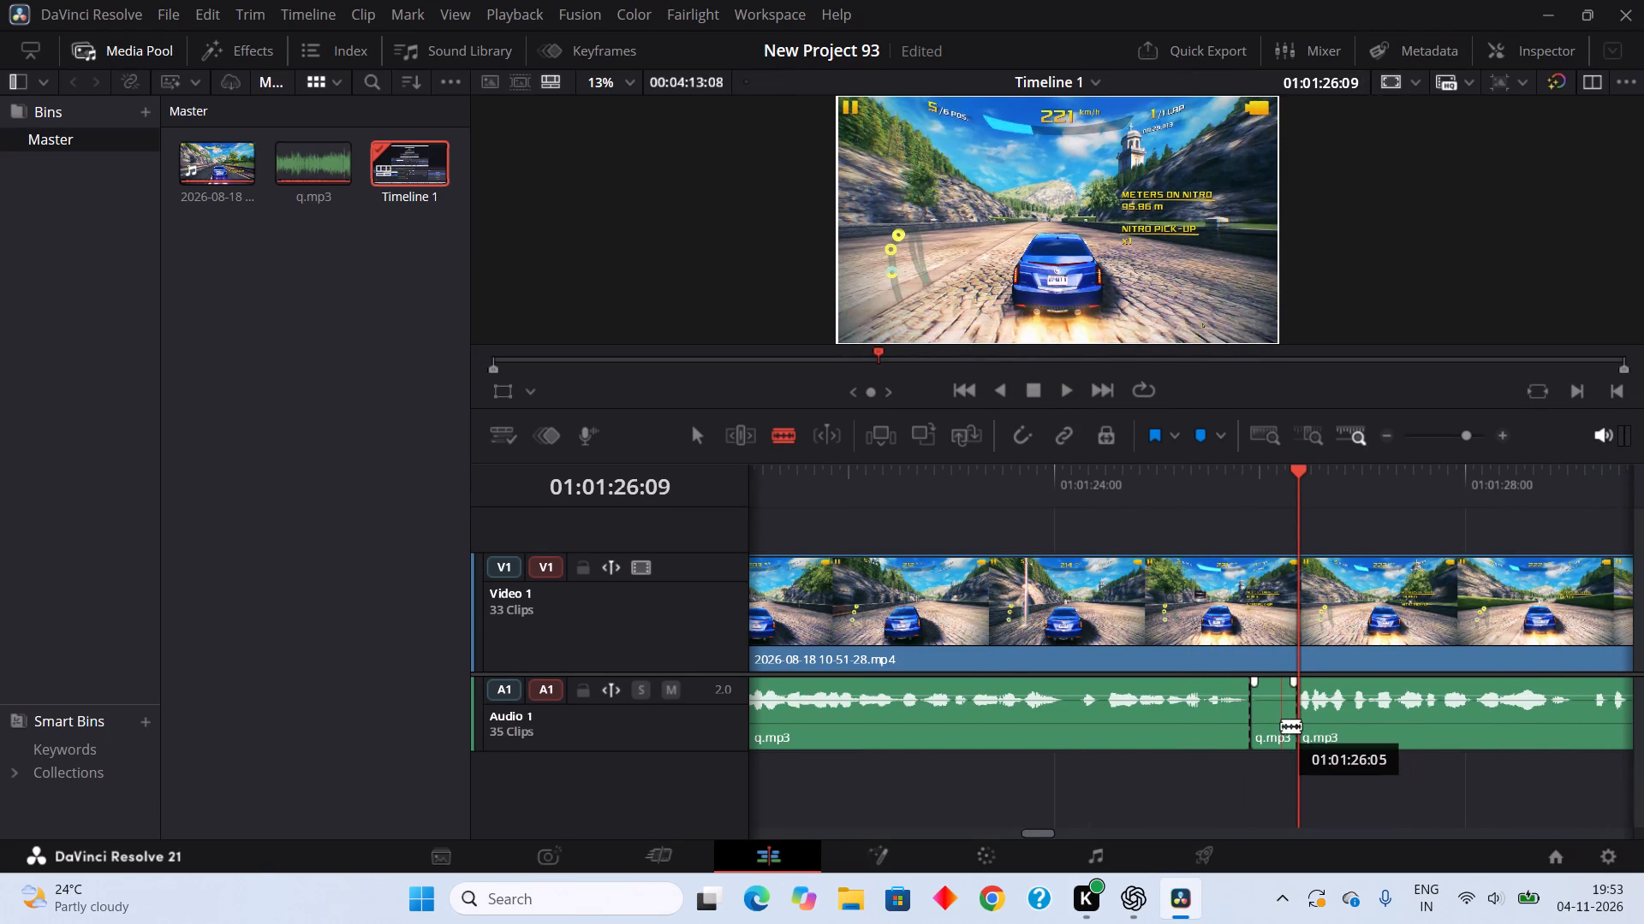
double_click(1331, 381)
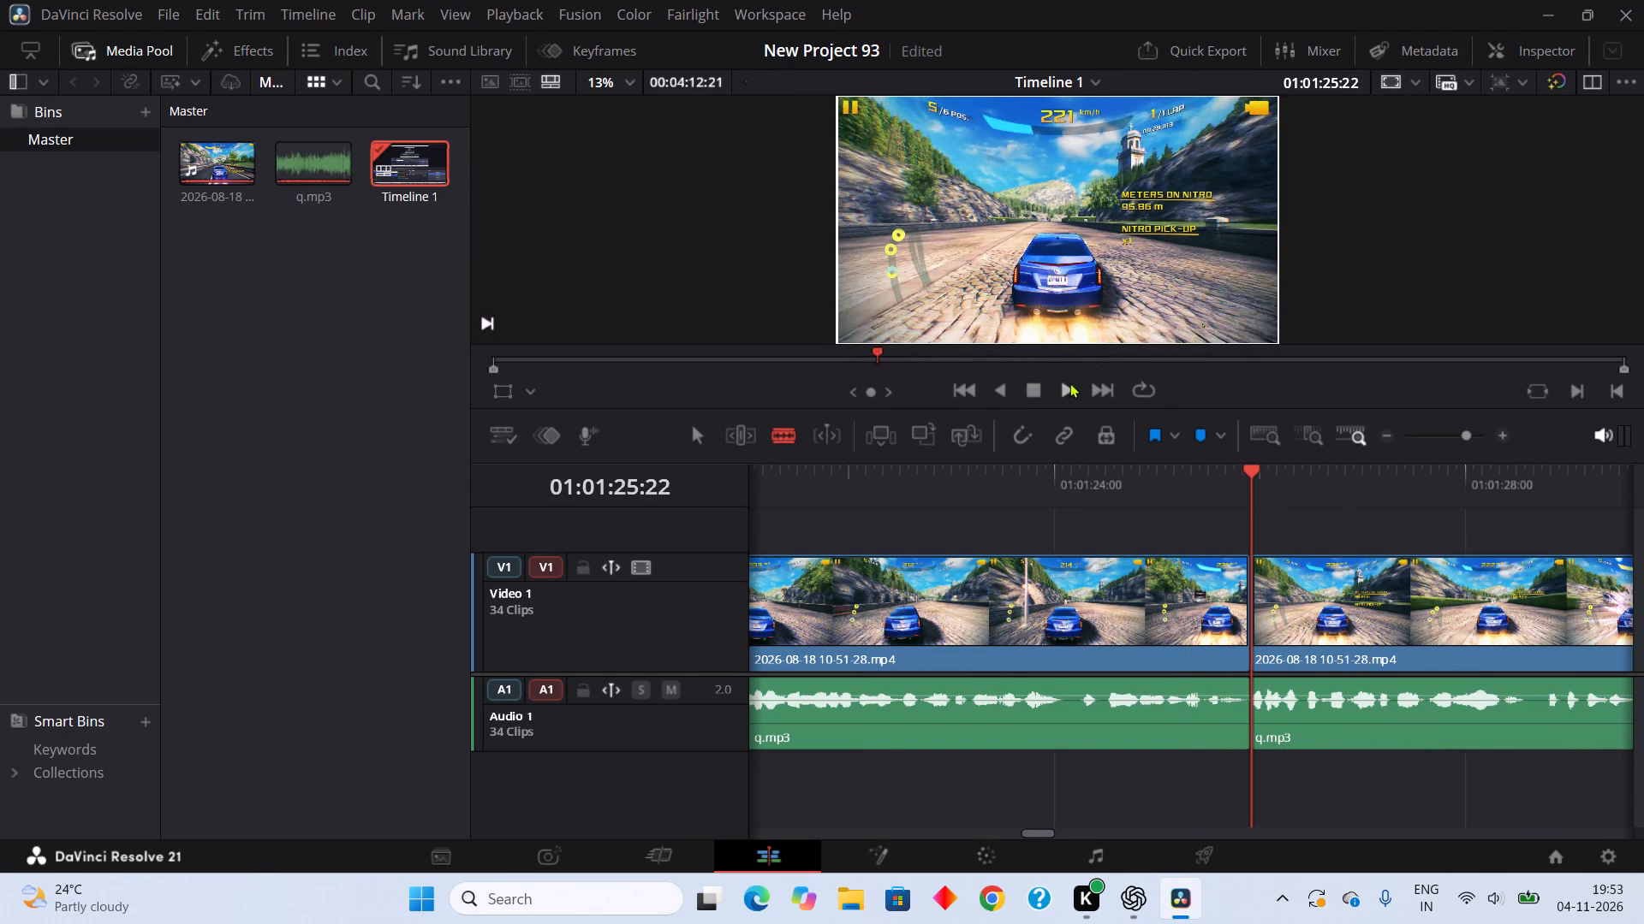
Play on, split q.mp3 at about 01:01:28:14 and 01:01:28:19, and ripple cut the pause between the splits.
click(1069, 382)
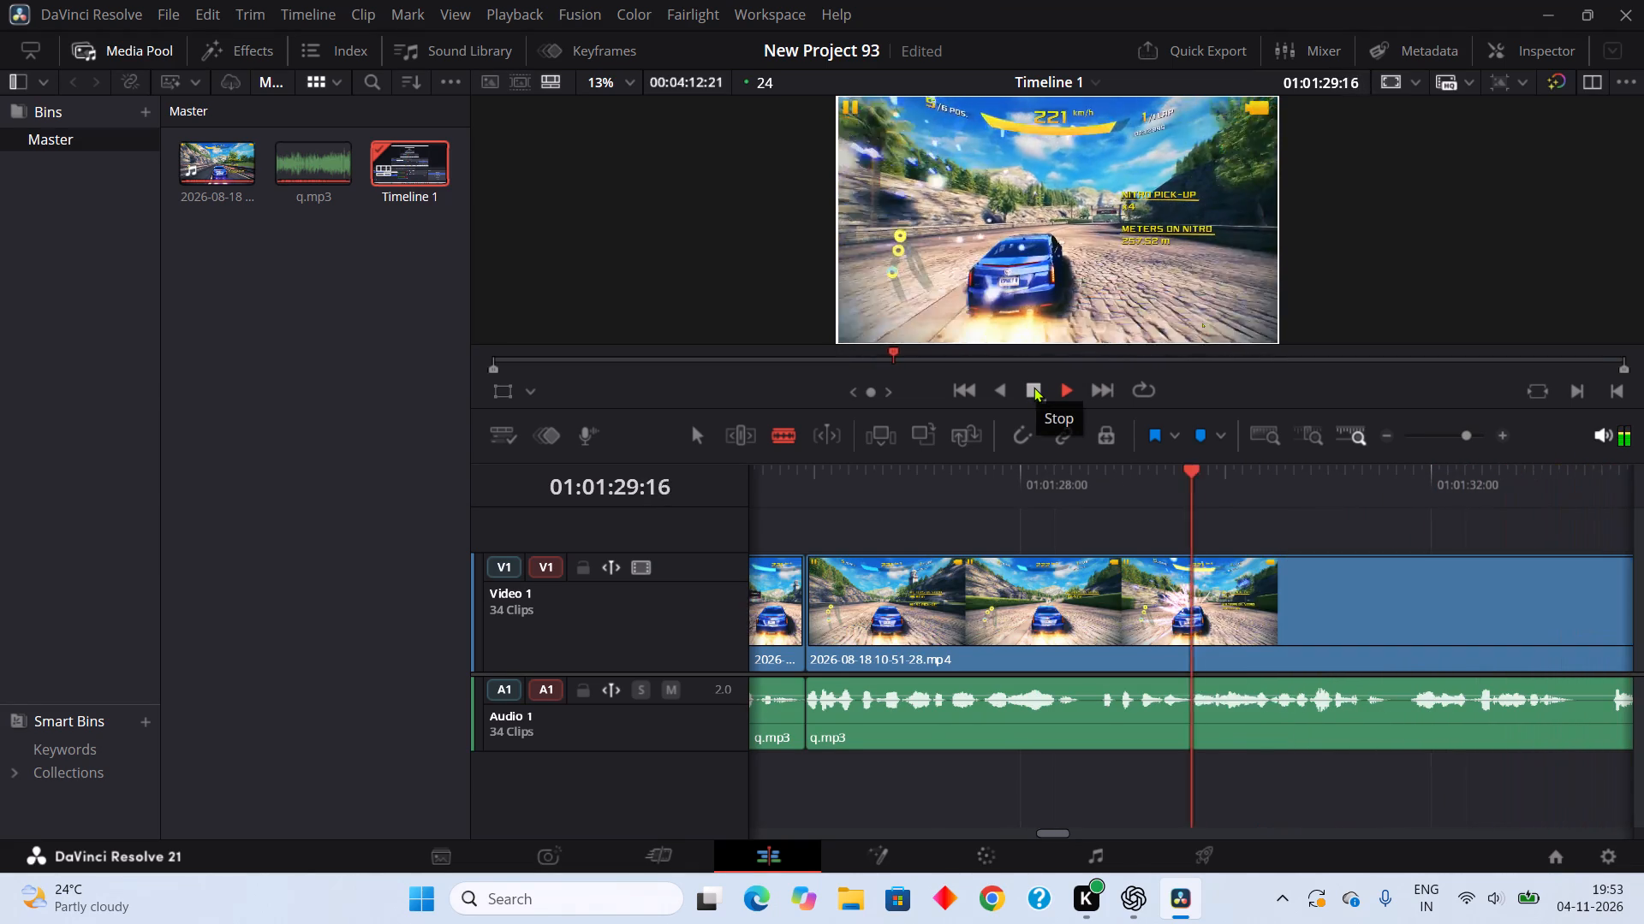
click(1033, 387)
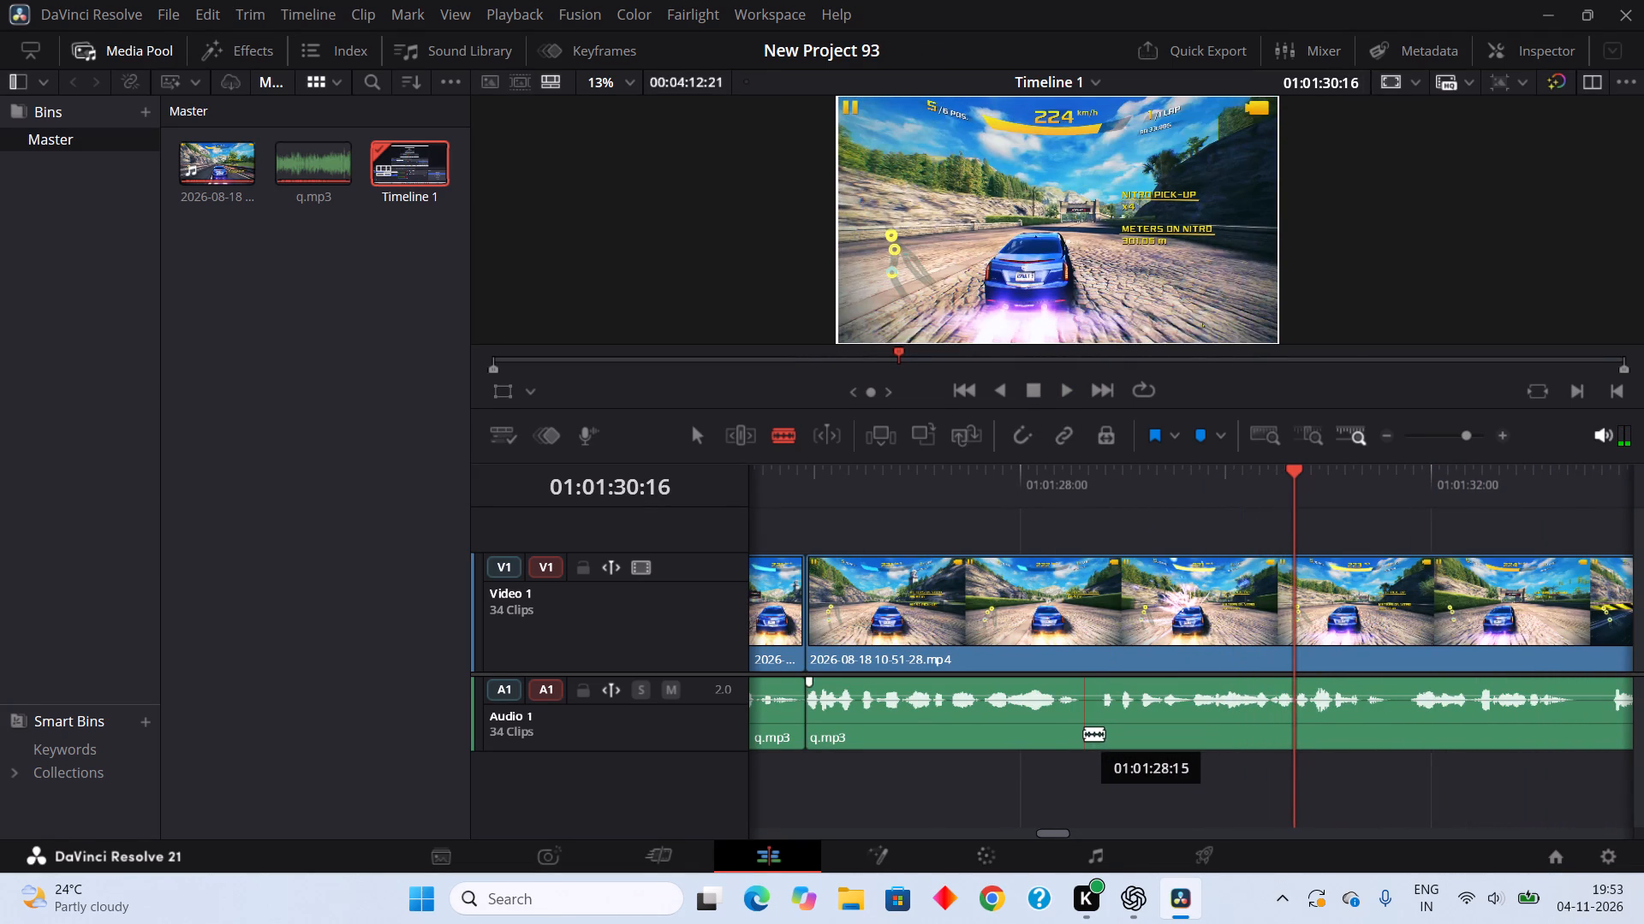
click(1080, 729)
click(1101, 725)
right_click(1082, 721)
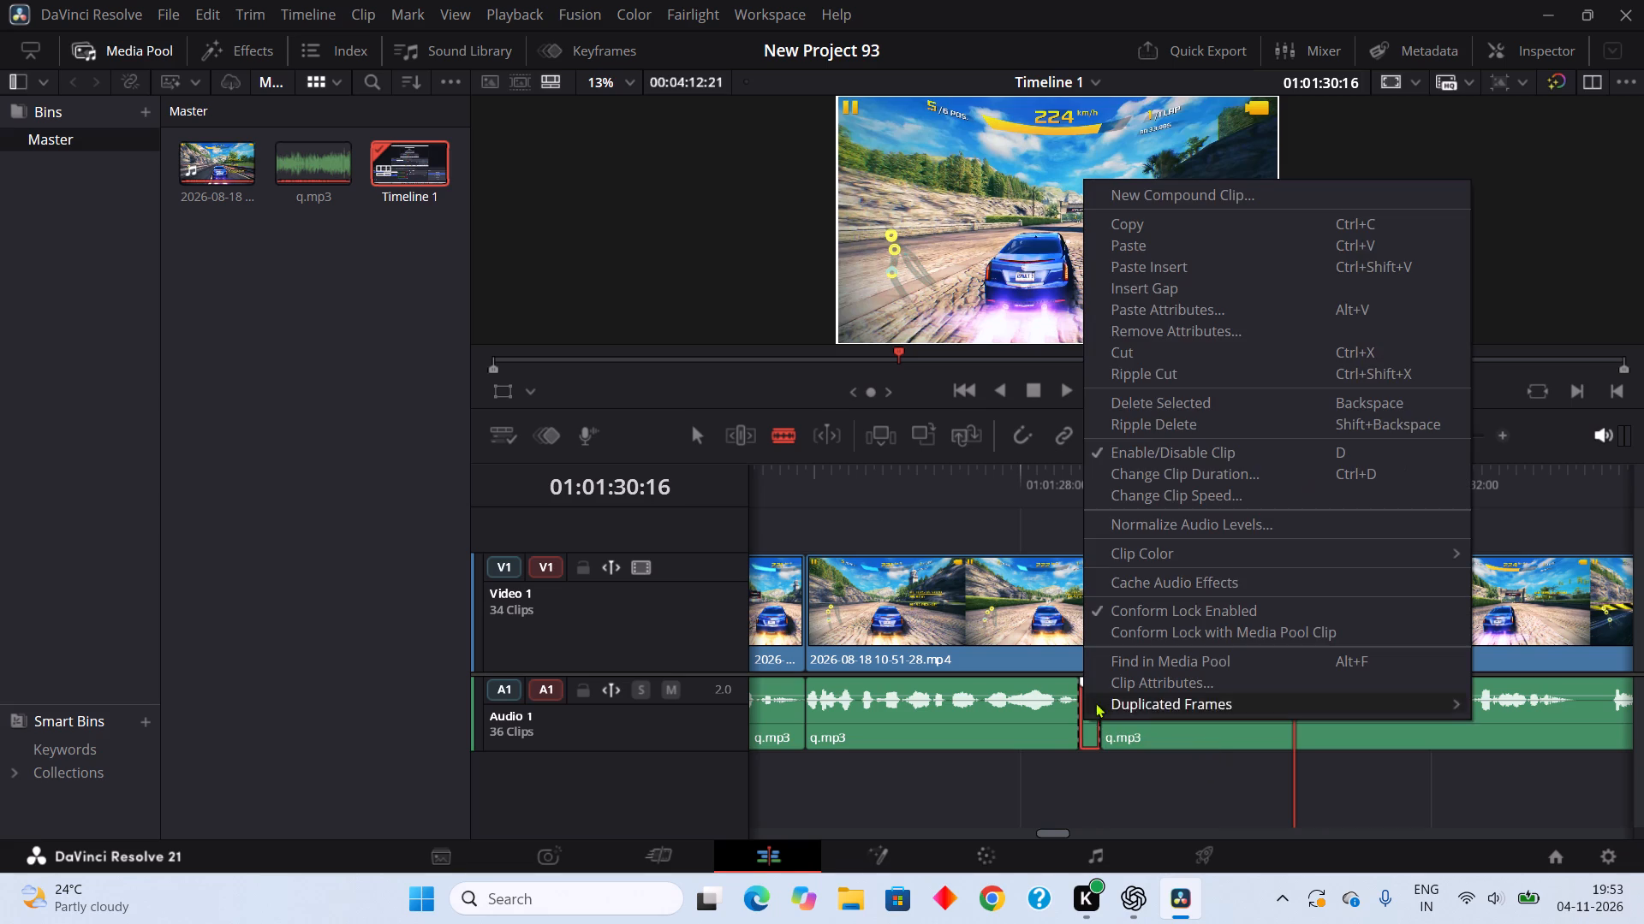
click(1214, 369)
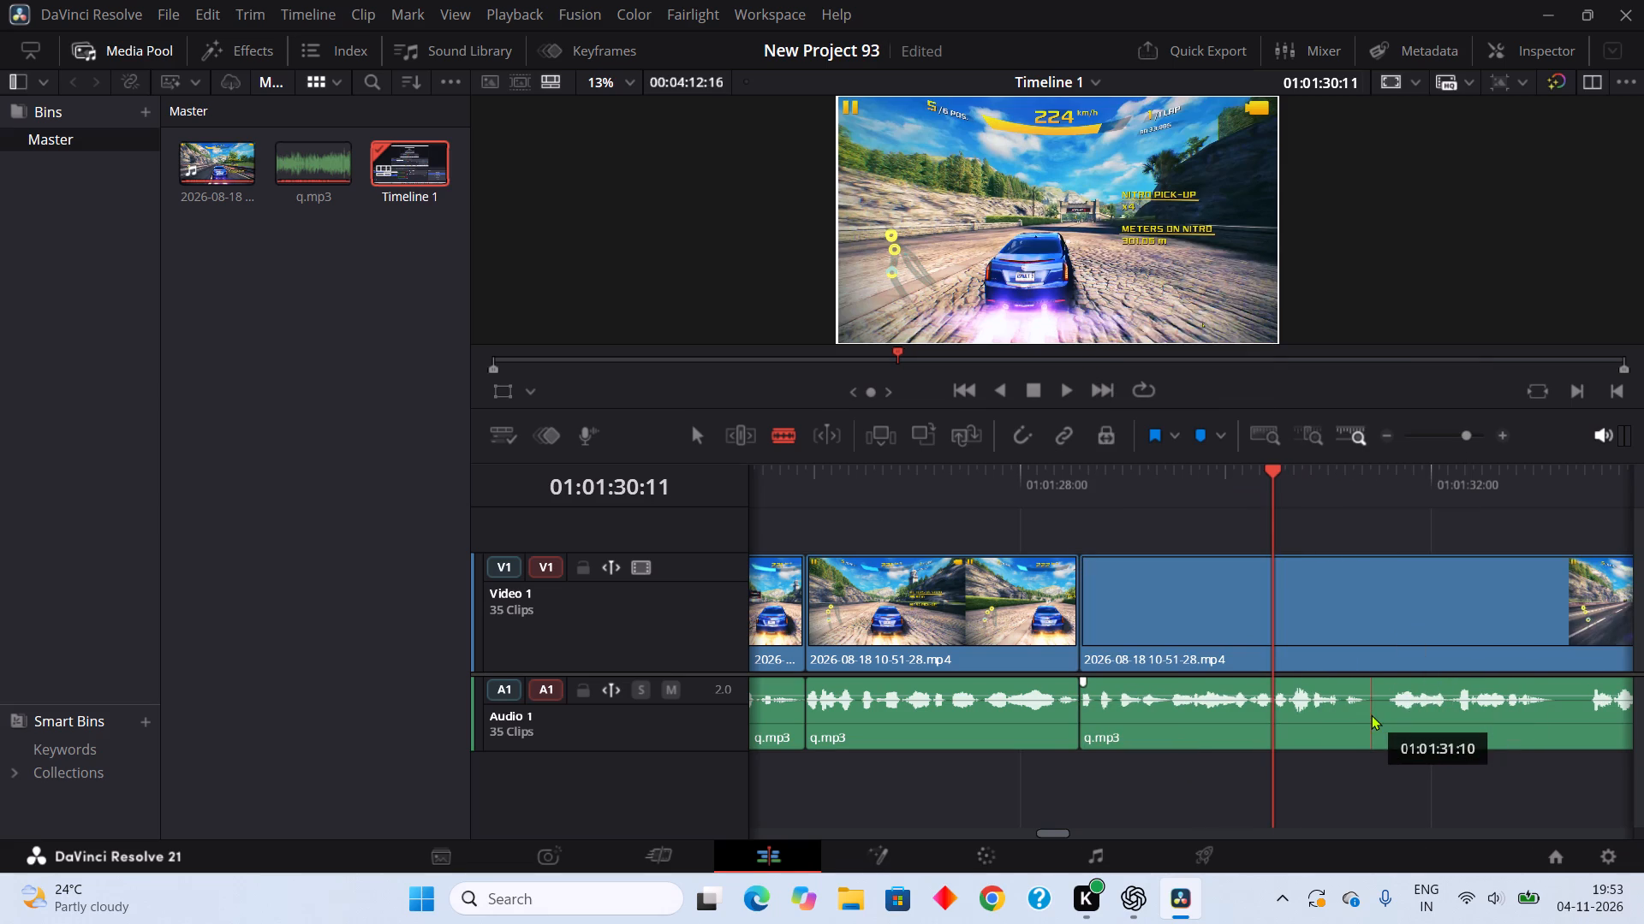
Split q.mp3 at about 01:01:31:10 and 01:01:31:14, and ripple cut the pause between the splits.
click(1371, 714)
click(1389, 718)
right_click(1388, 720)
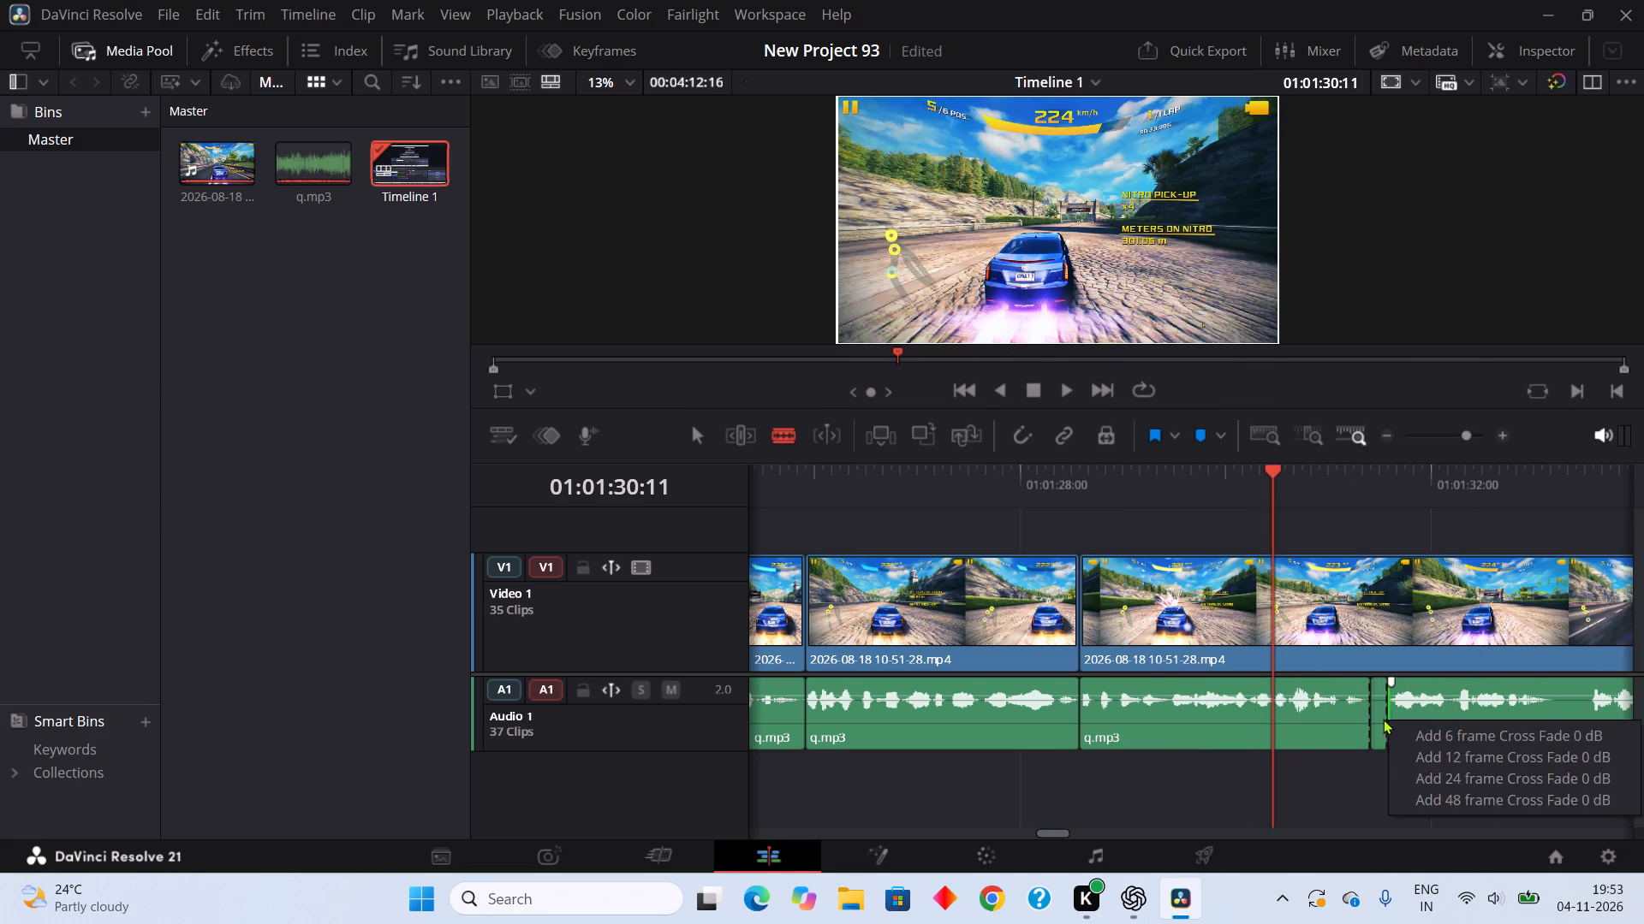
right_click(1383, 719)
click(1332, 370)
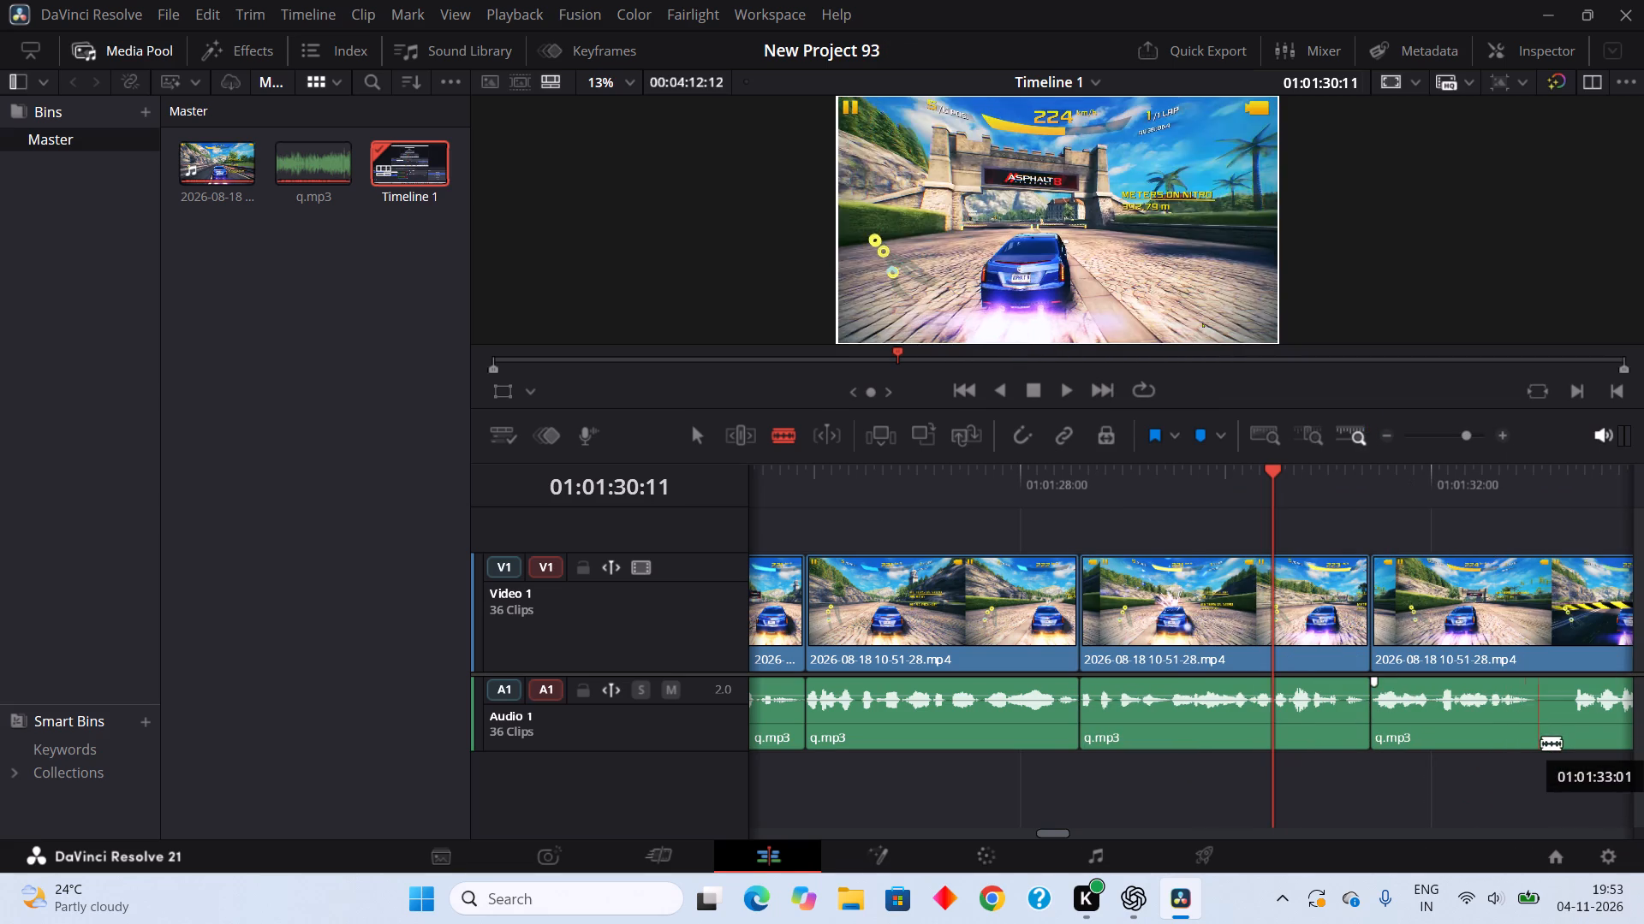
Split q.mp3 at about 01:01:33:01 and 01:01:33:09, and ripple cut the pause between the splits.
double_click(1540, 743)
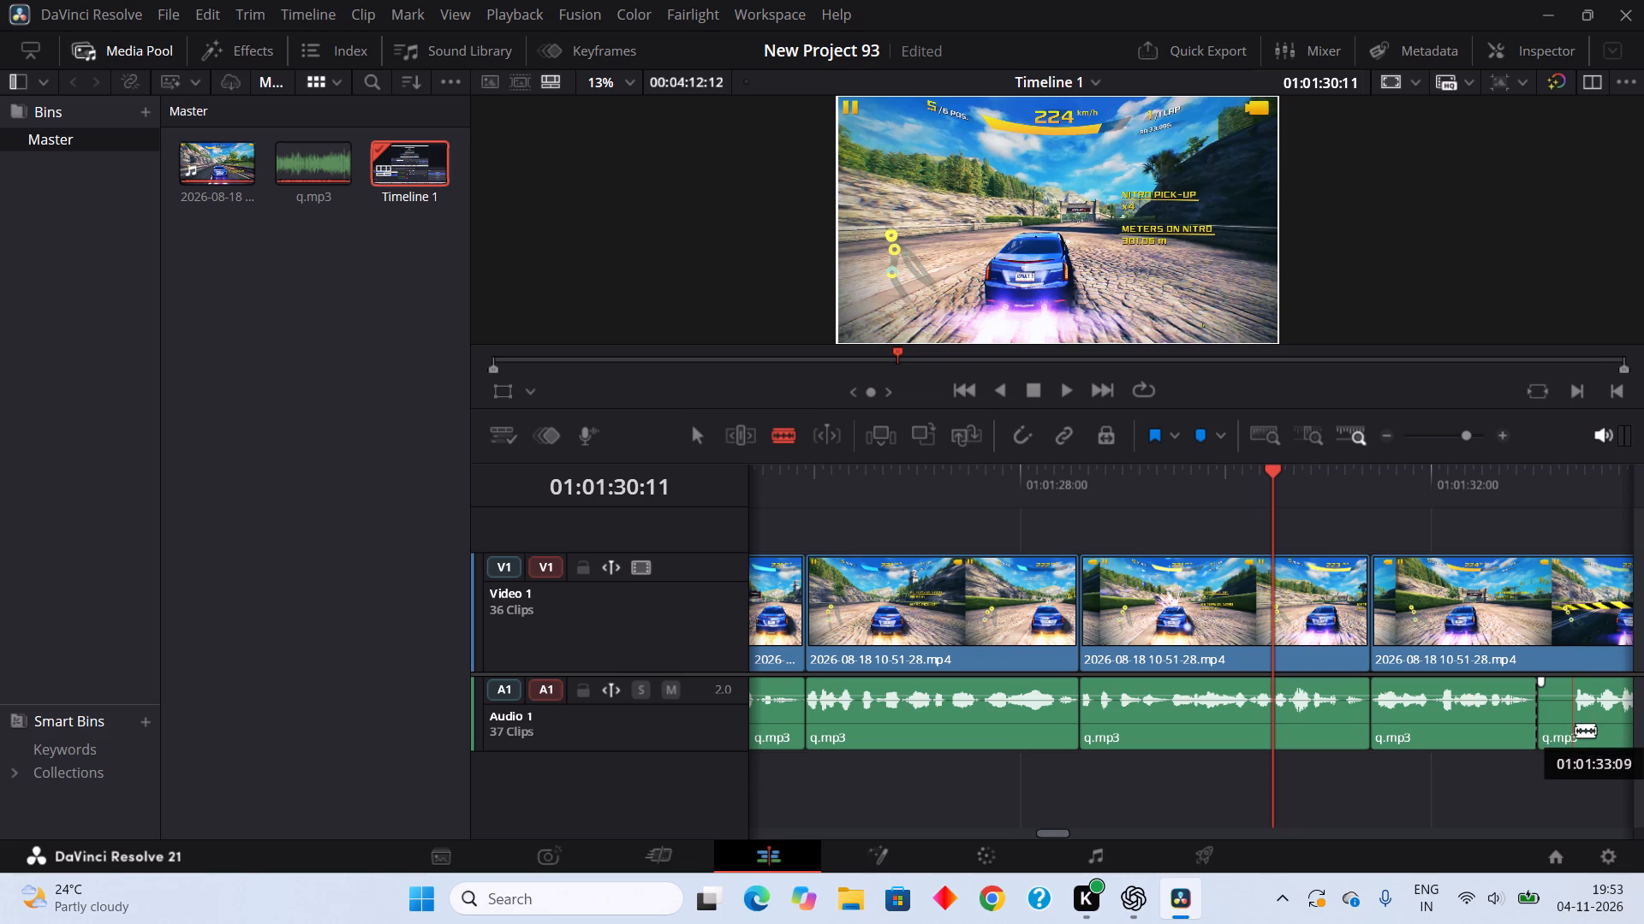
click(1575, 731)
right_click(1562, 715)
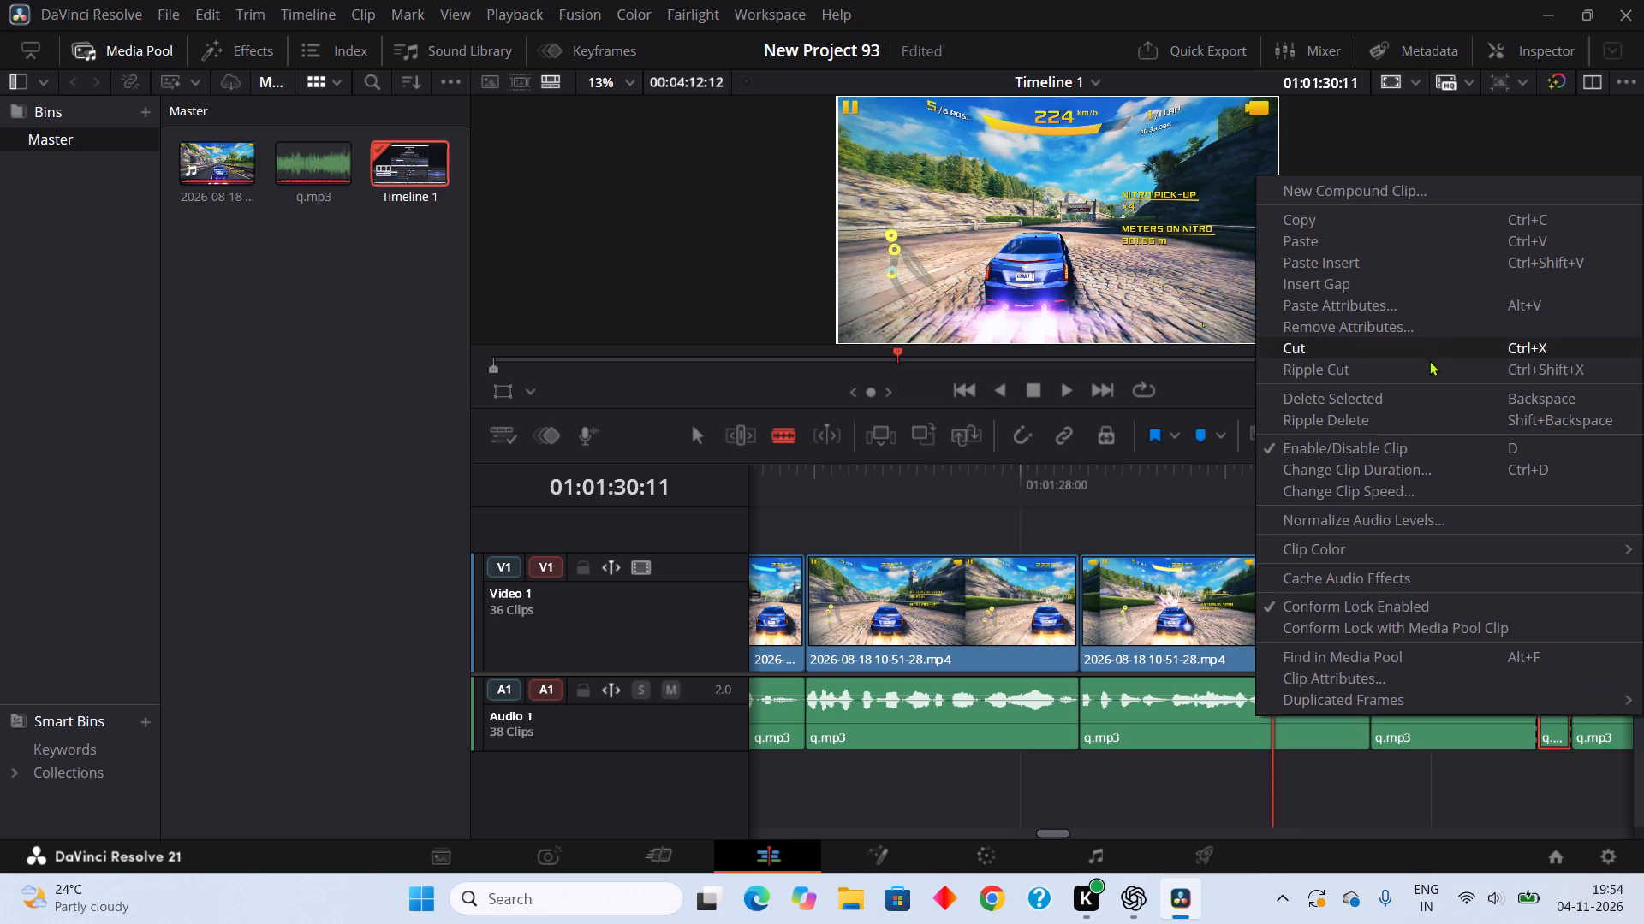
click(1422, 369)
Play on, split q.mp3 at about 01:01:37:03 and 01:01:37:09, and ripple cut the pause between the splits.
click(1064, 388)
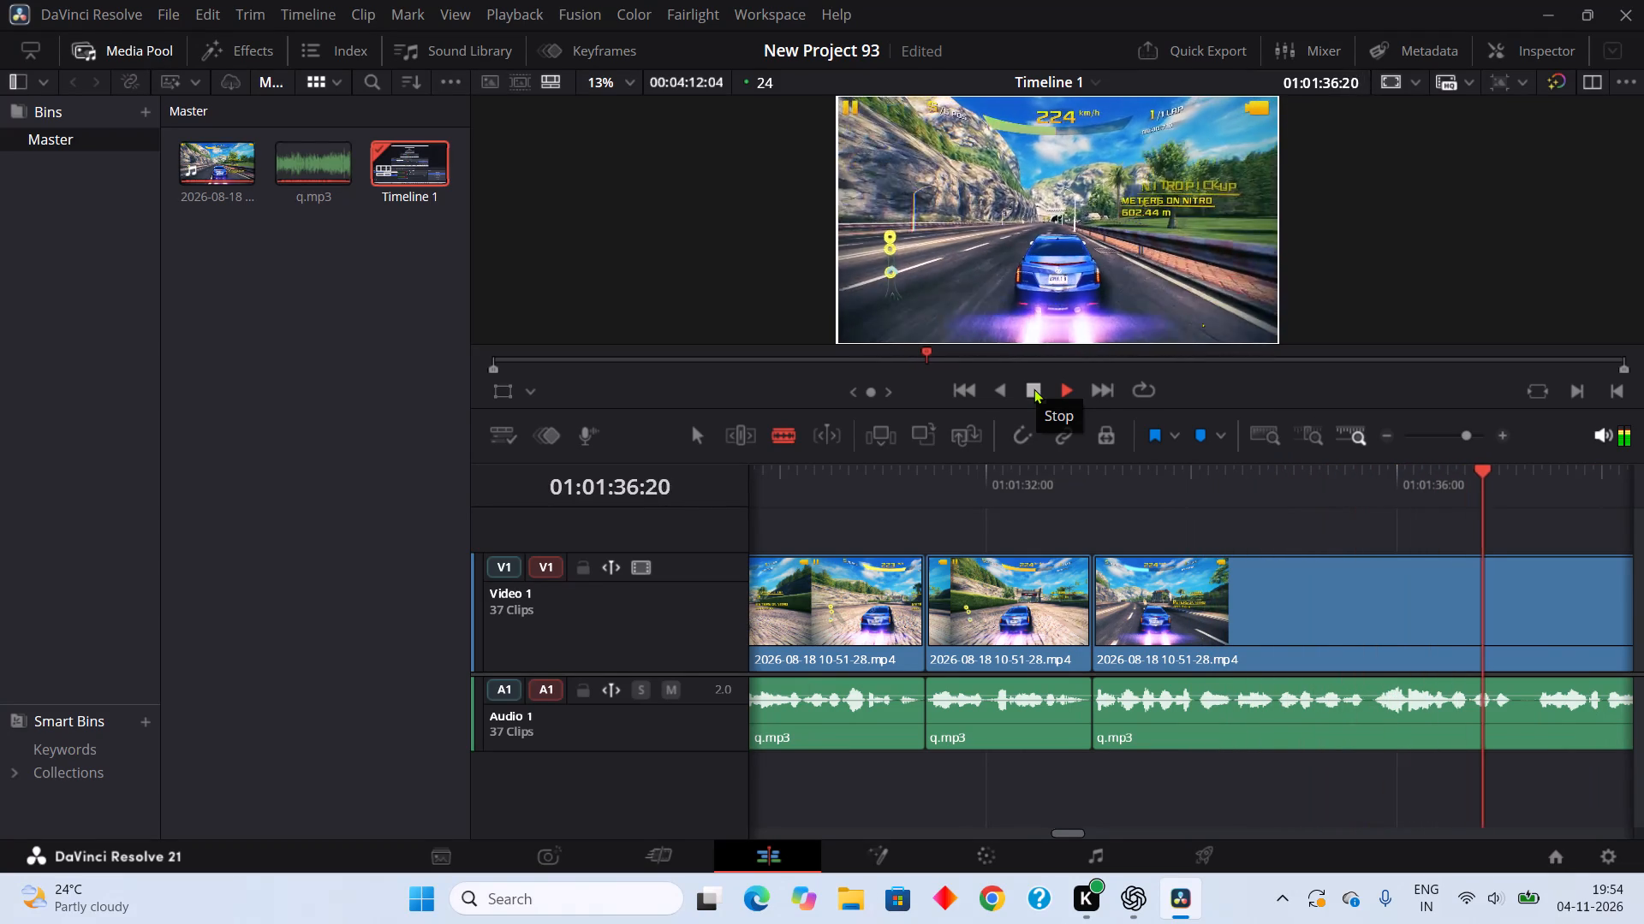
click(1033, 388)
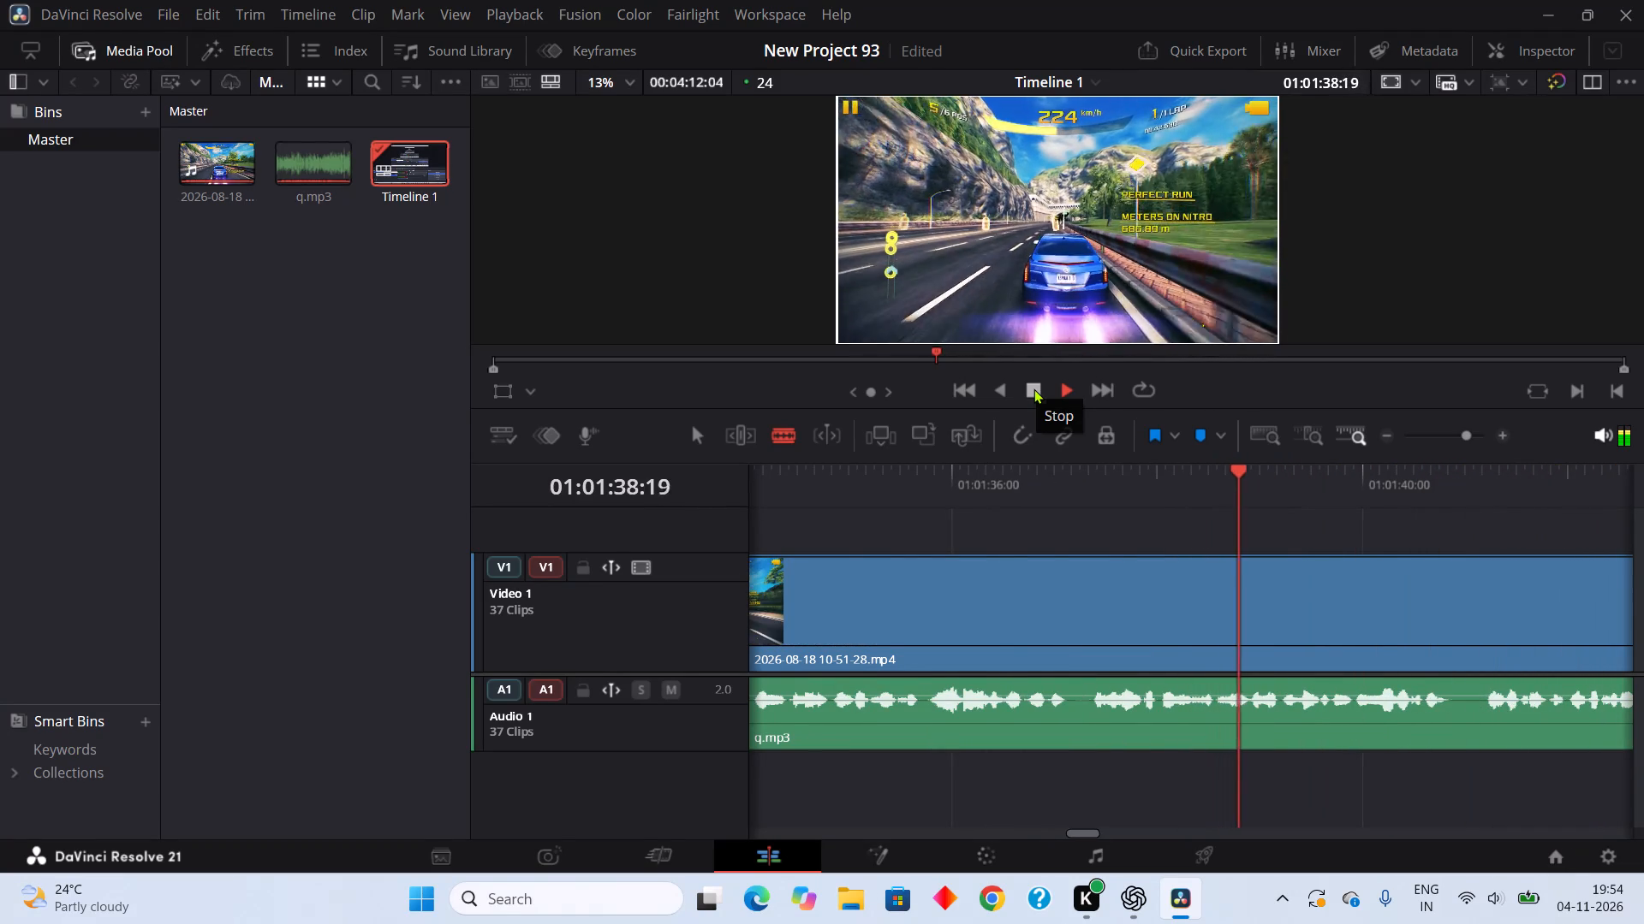
click(1068, 716)
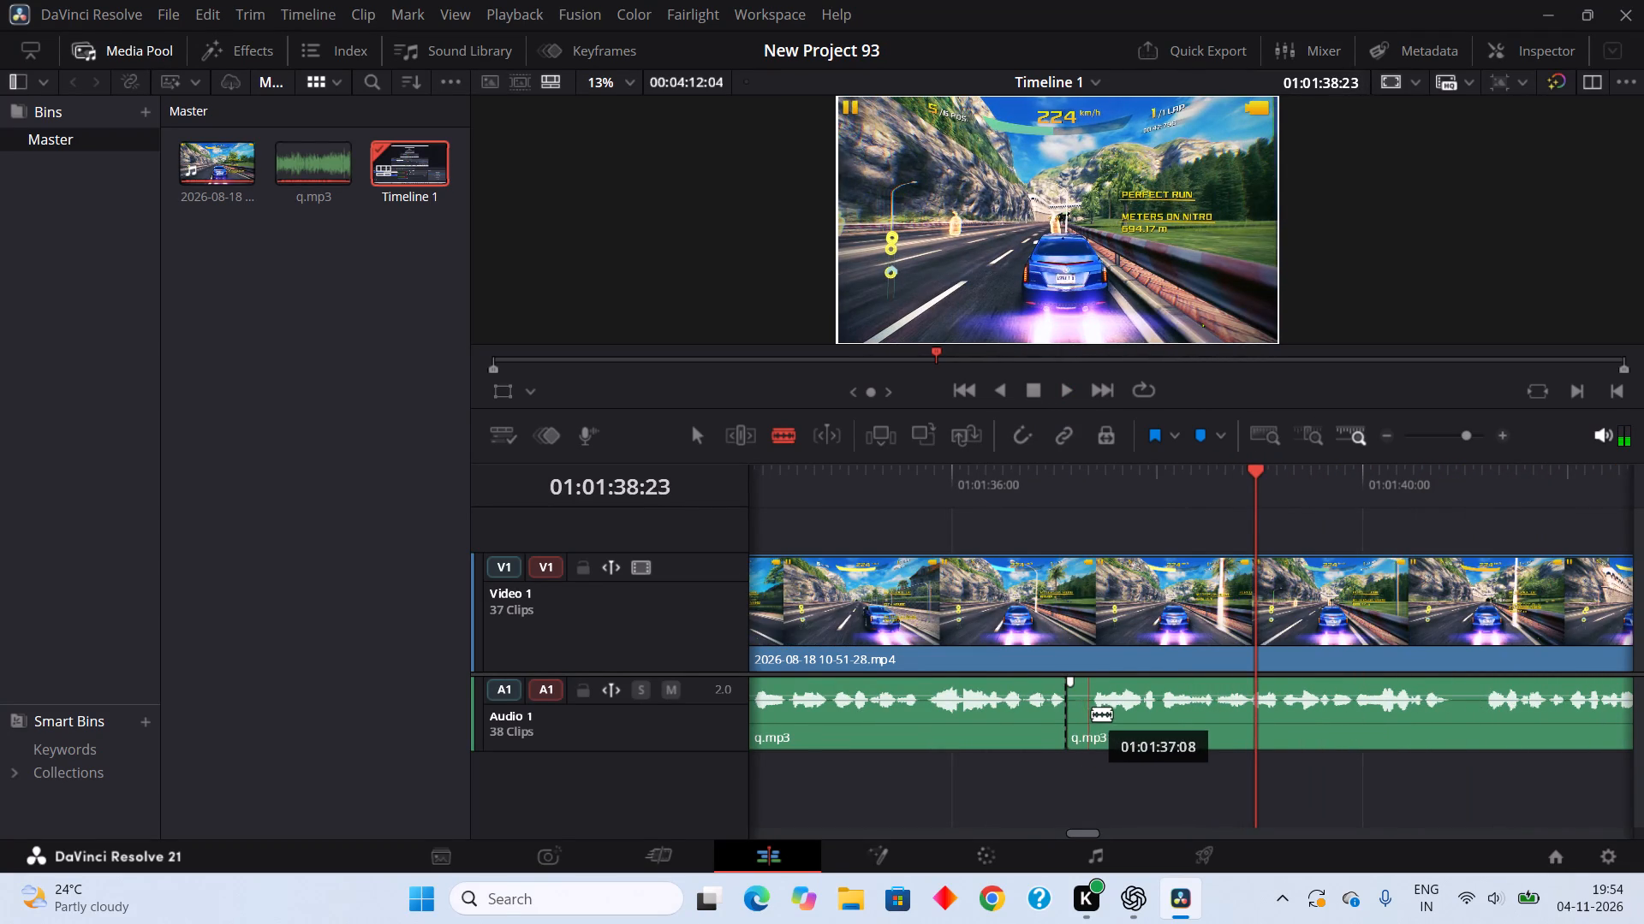
click(1096, 721)
right_click(1084, 720)
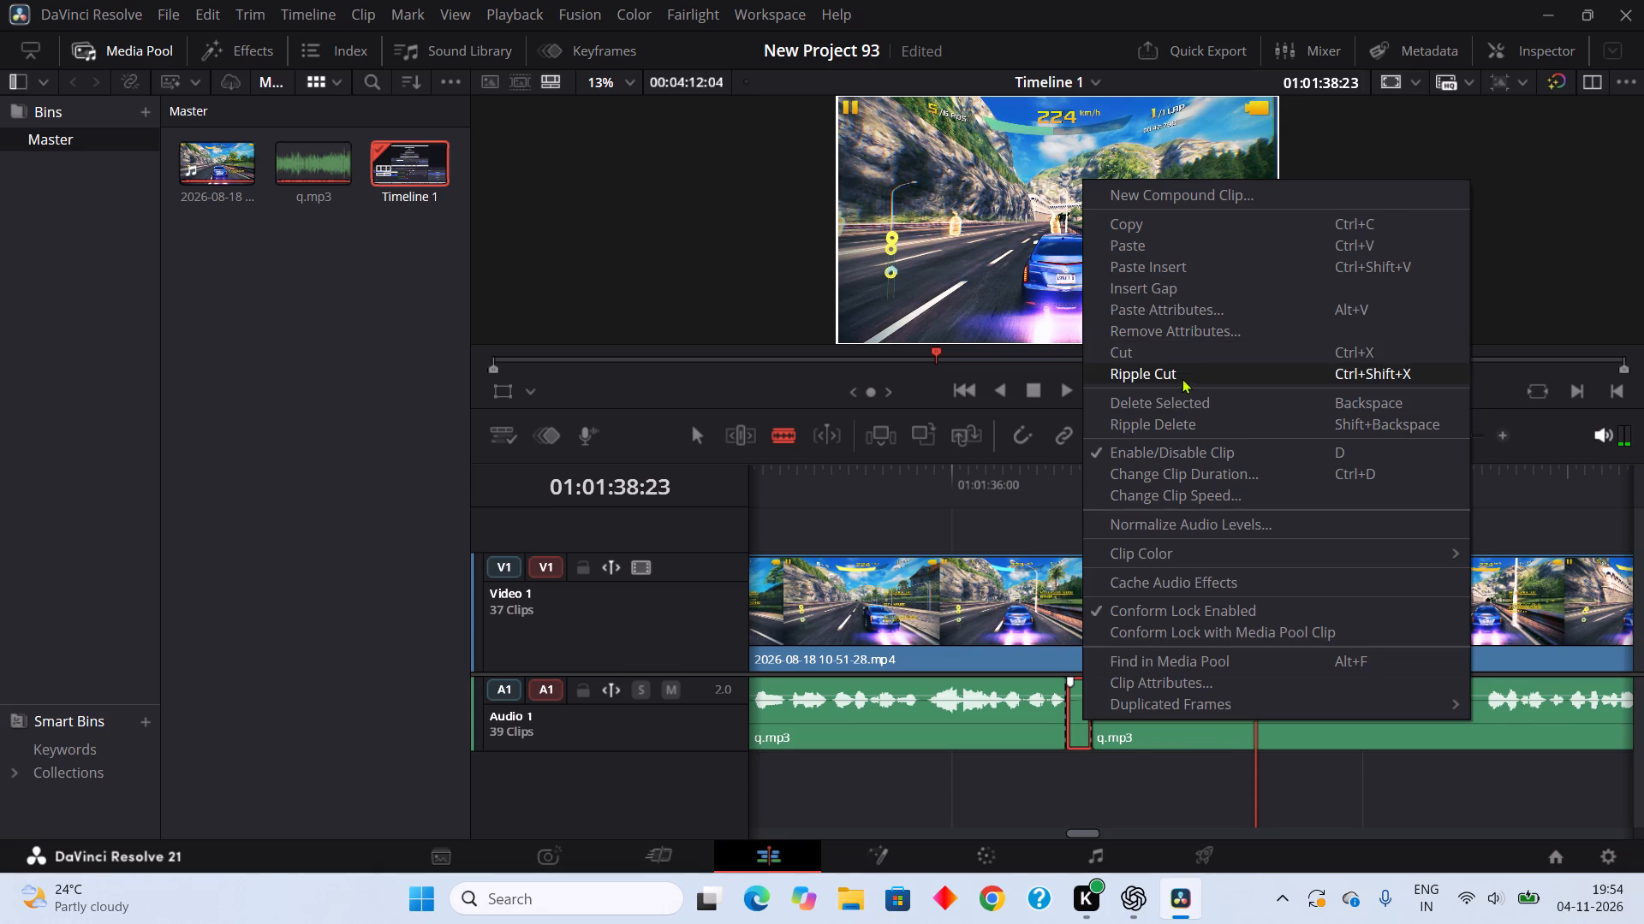
click(1182, 381)
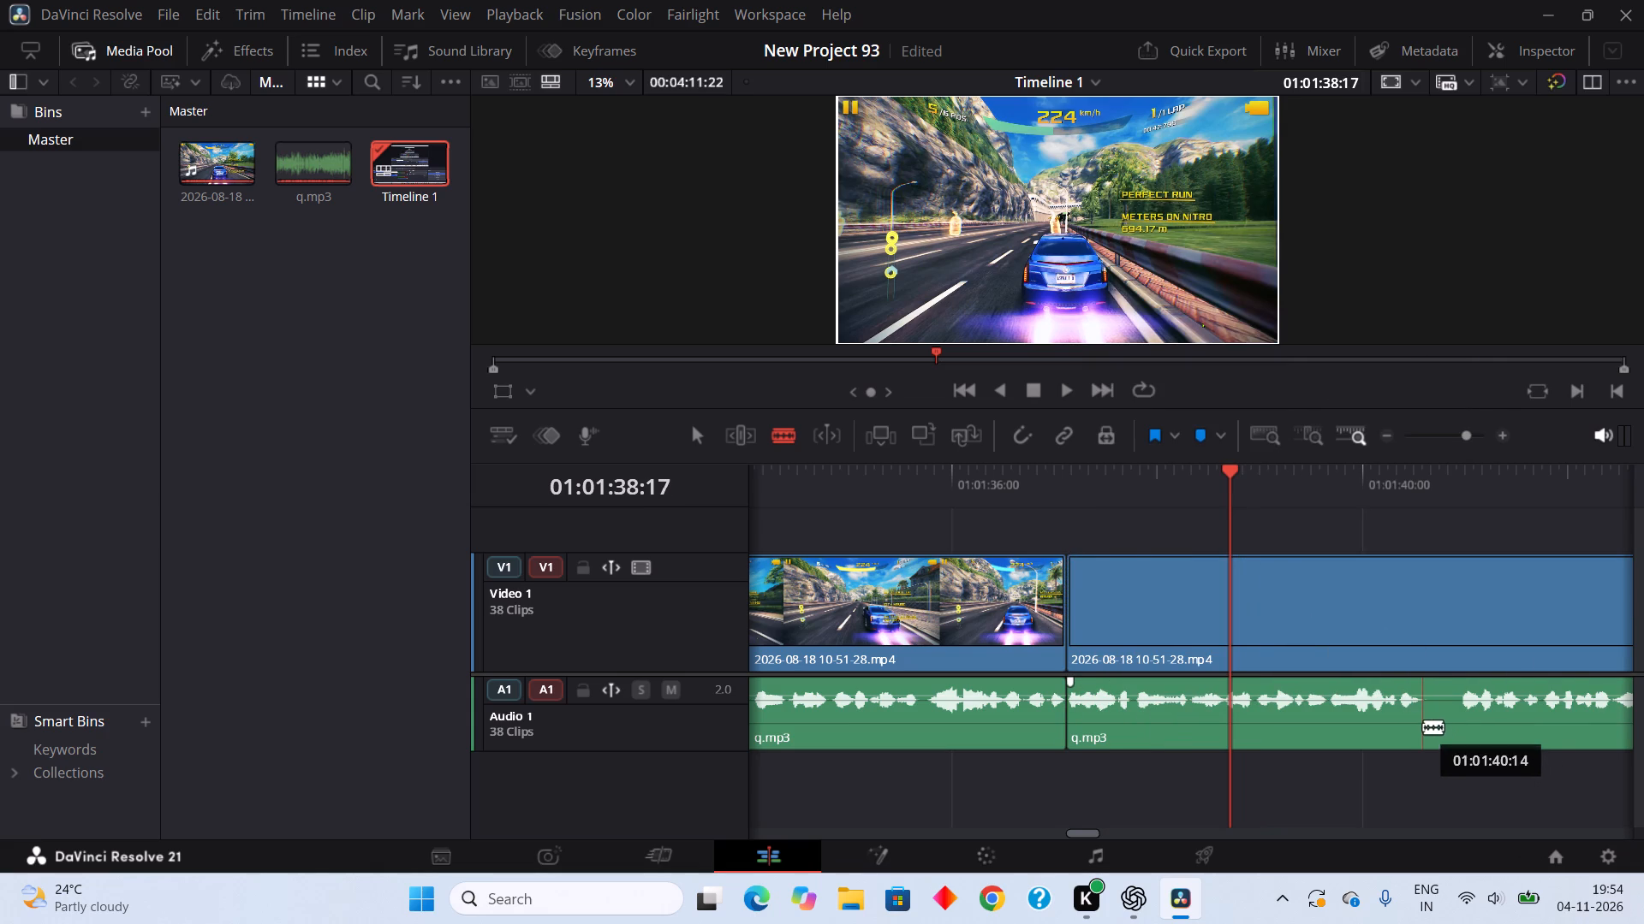
Split q.mp3 at about 01:01:40:14 and 01:01:40:23, and ripple cut the pause between the splits.
double_click(1423, 726)
click(1464, 729)
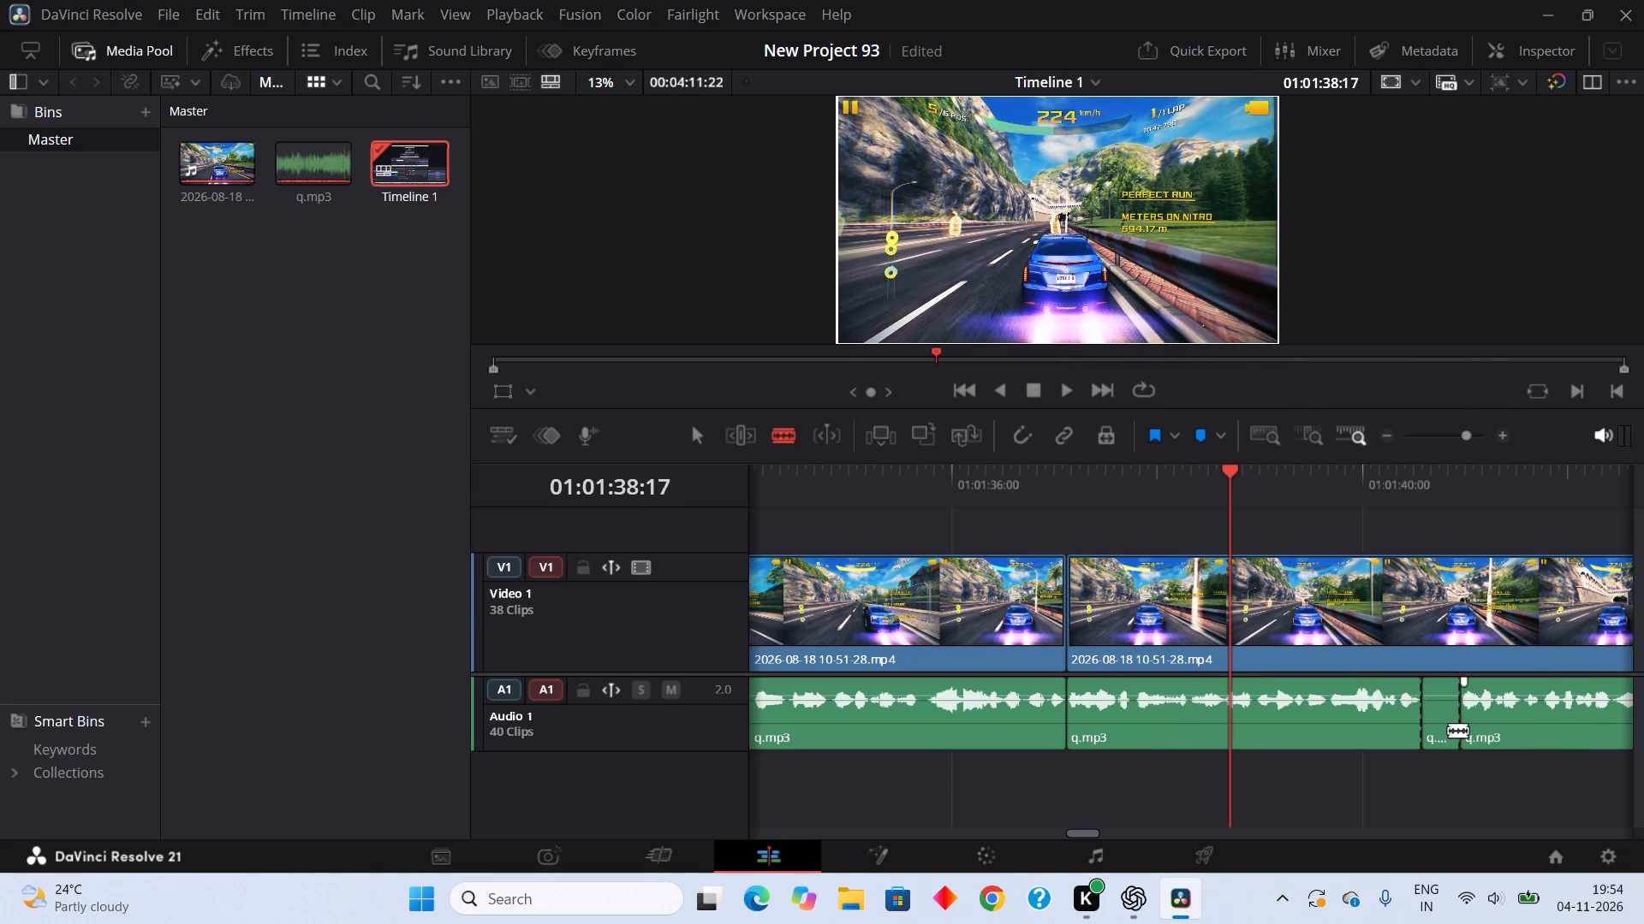
right_click(1446, 726)
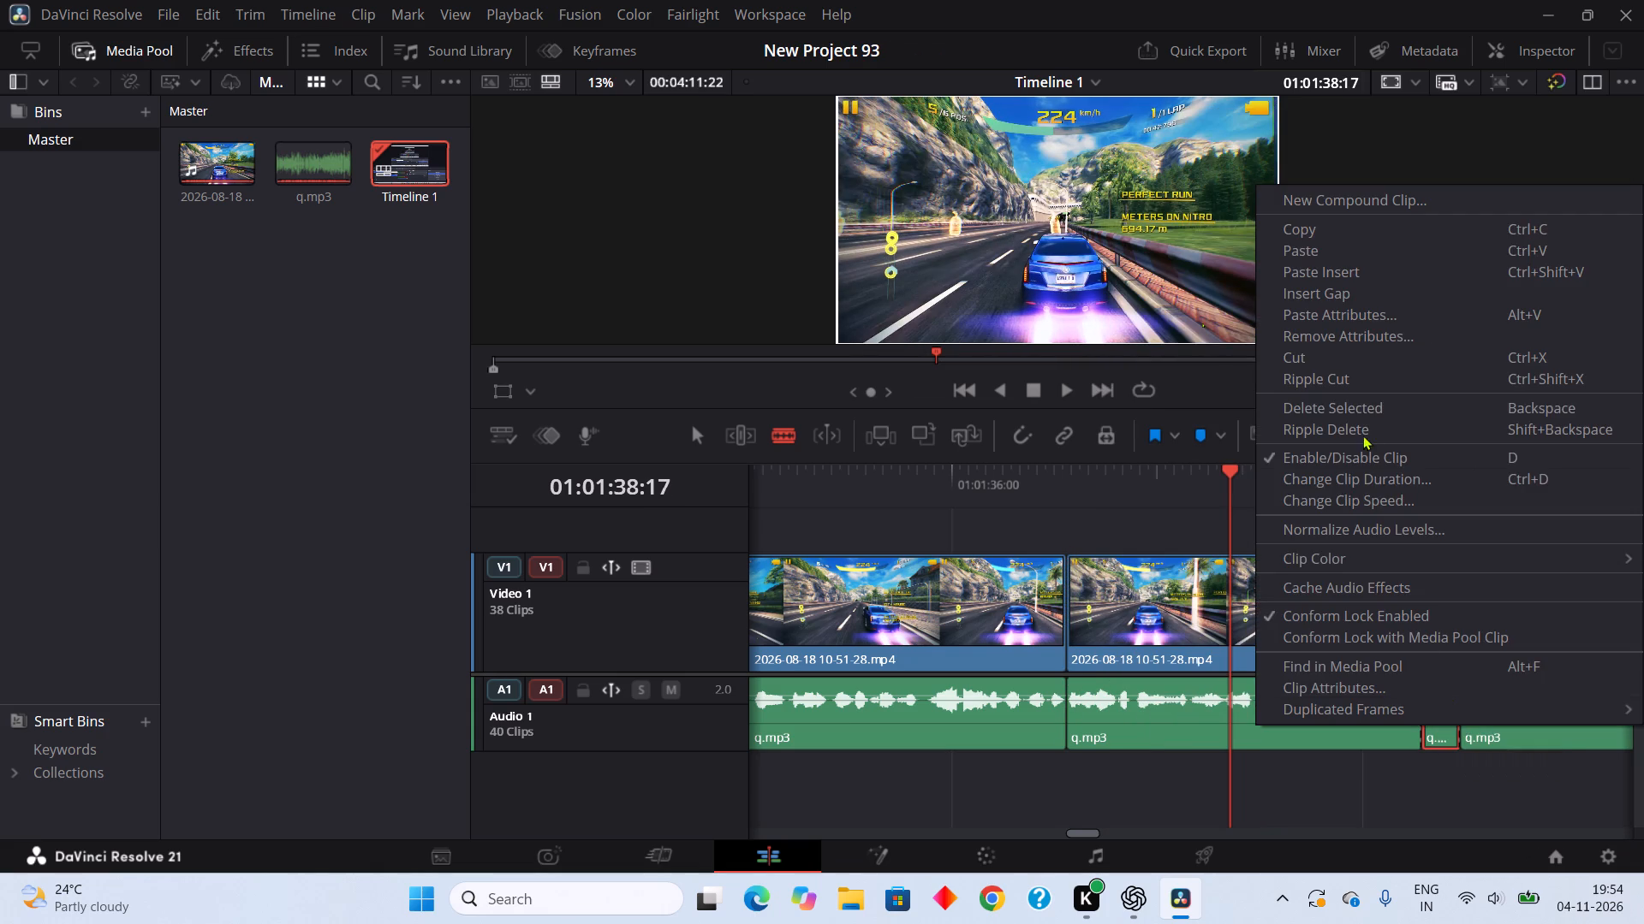
click(1346, 372)
Replay from about 01:01:35:00, split q.mp3 at about 01:01:35:18 and 01:01:36:02, and ripple cut the section between the splits.
drag(1224, 474, 957, 507)
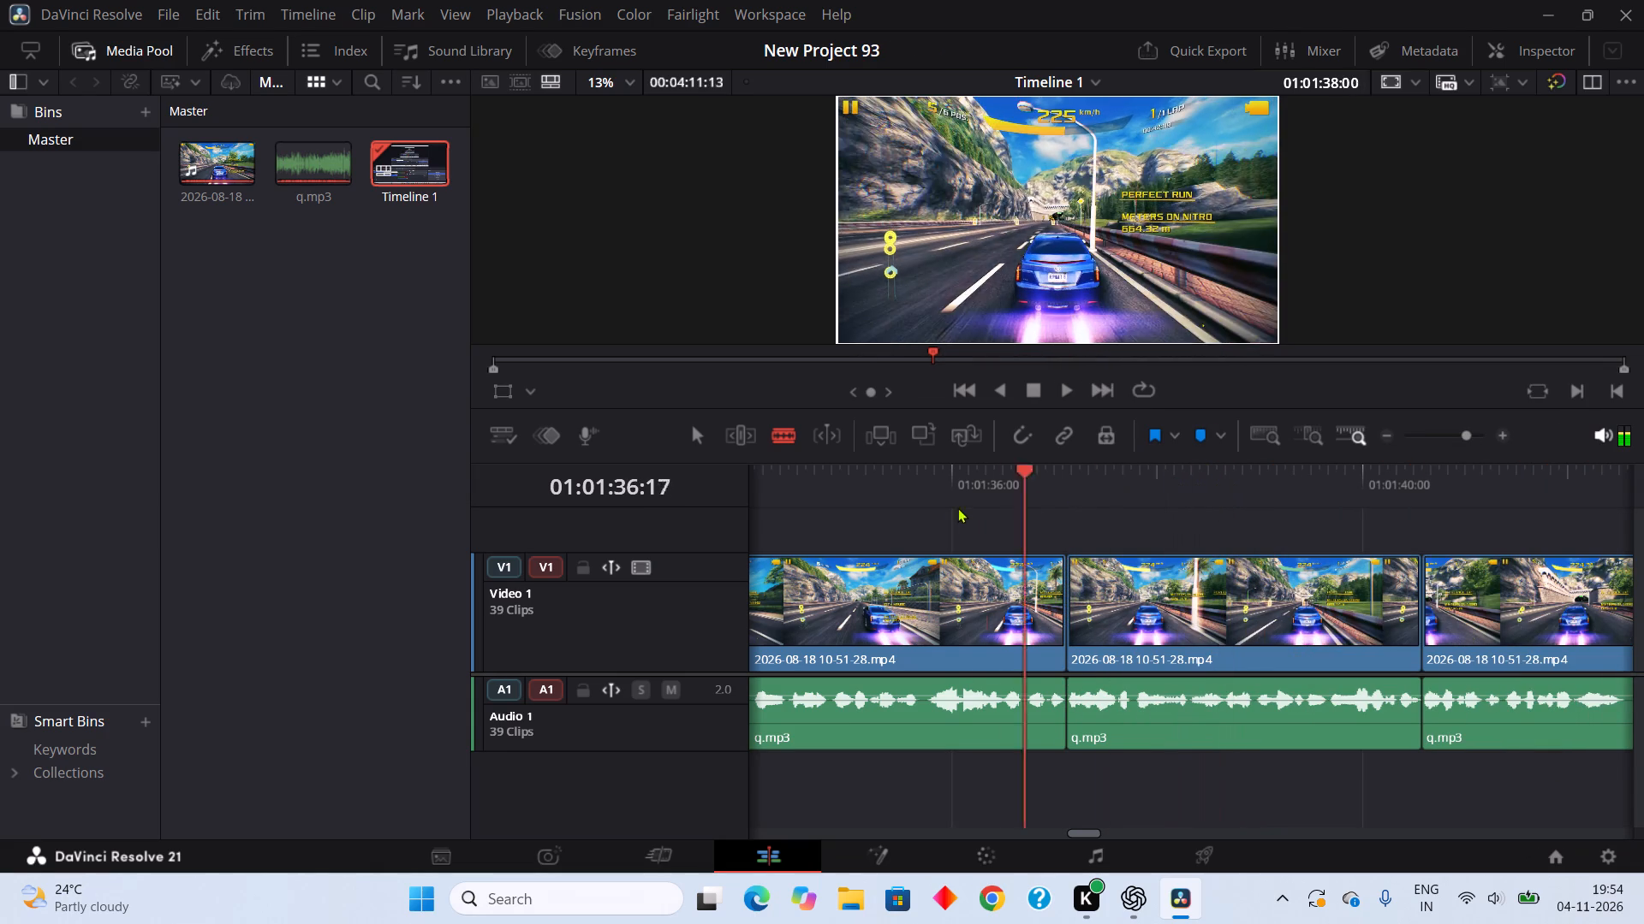
drag(957, 507, 950, 508)
click(1064, 387)
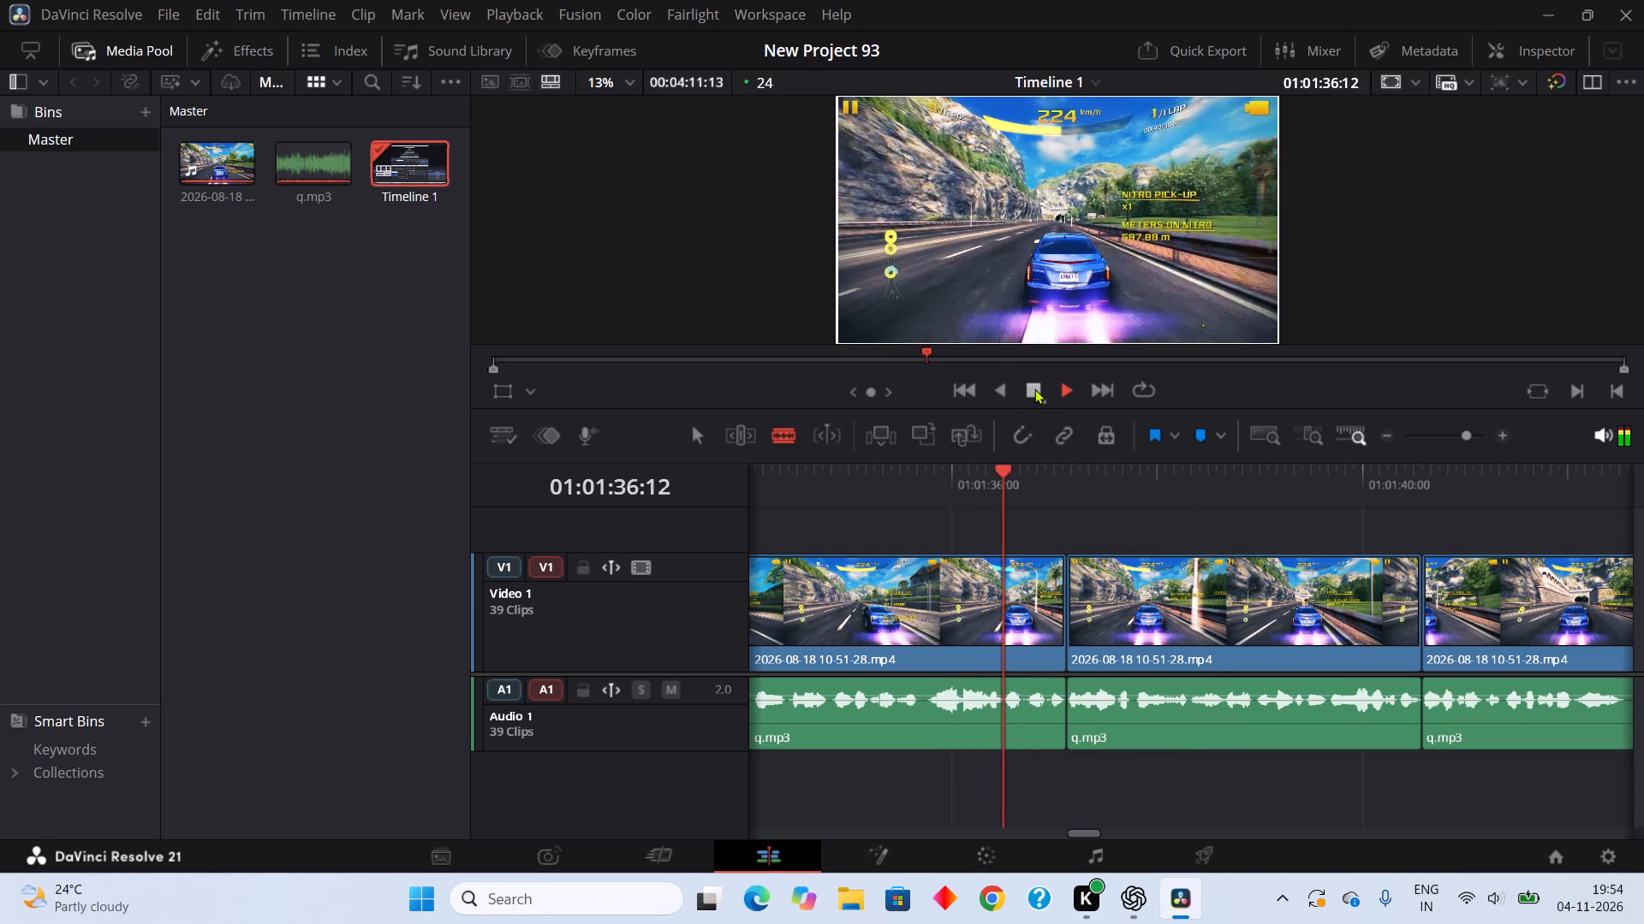
click(1034, 388)
drag(1057, 471, 853, 509)
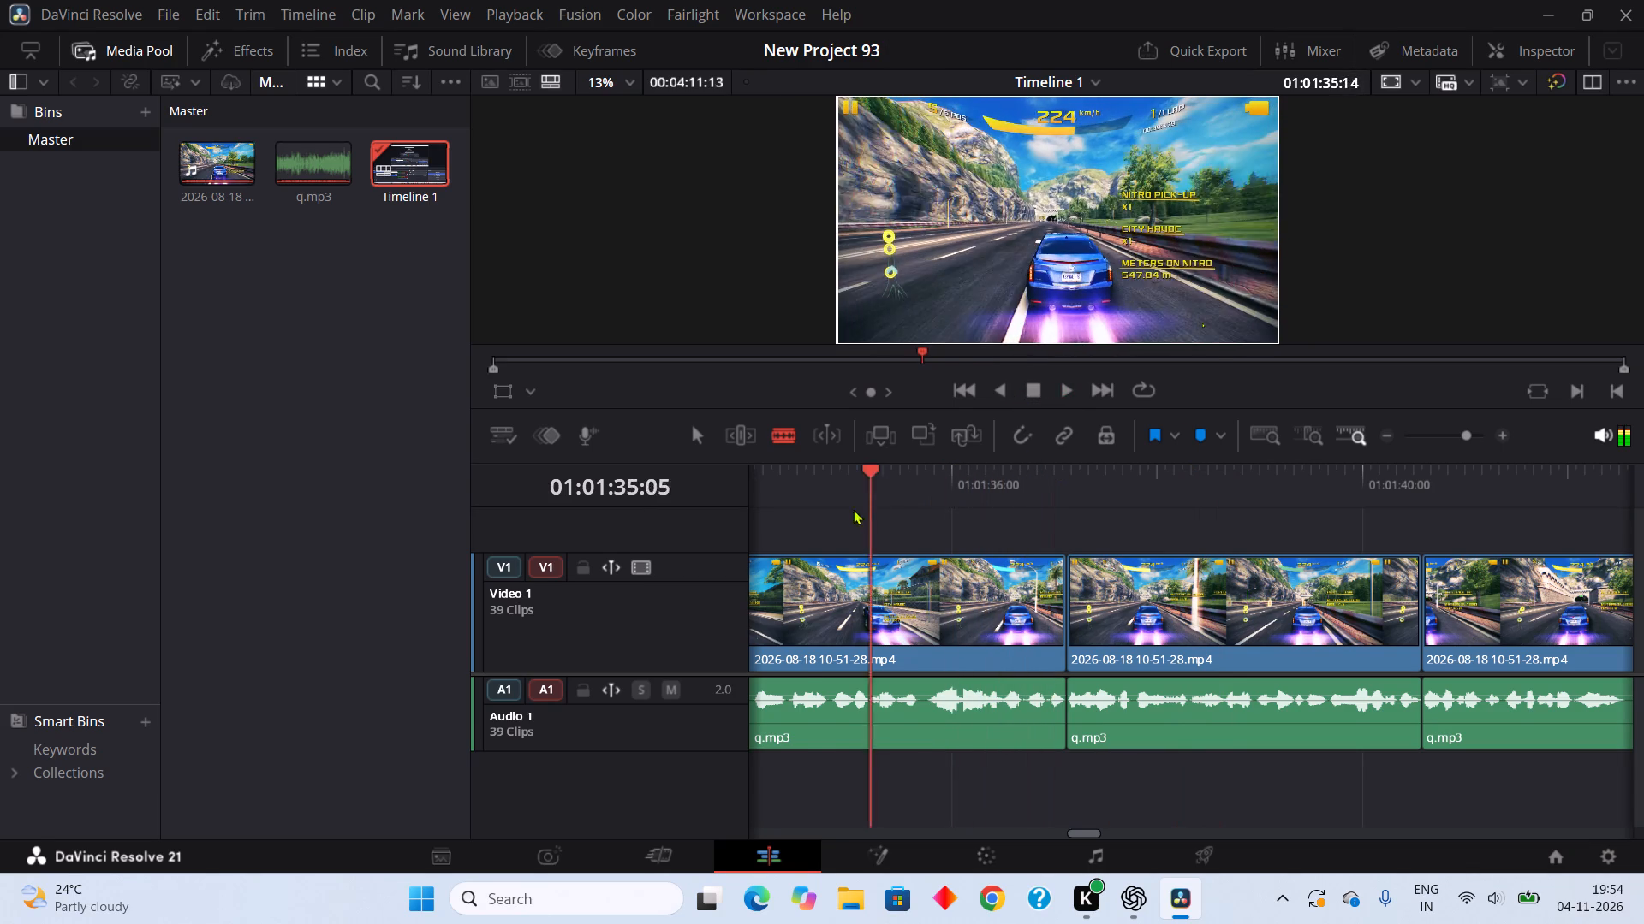
drag(853, 509, 819, 515)
click(1068, 388)
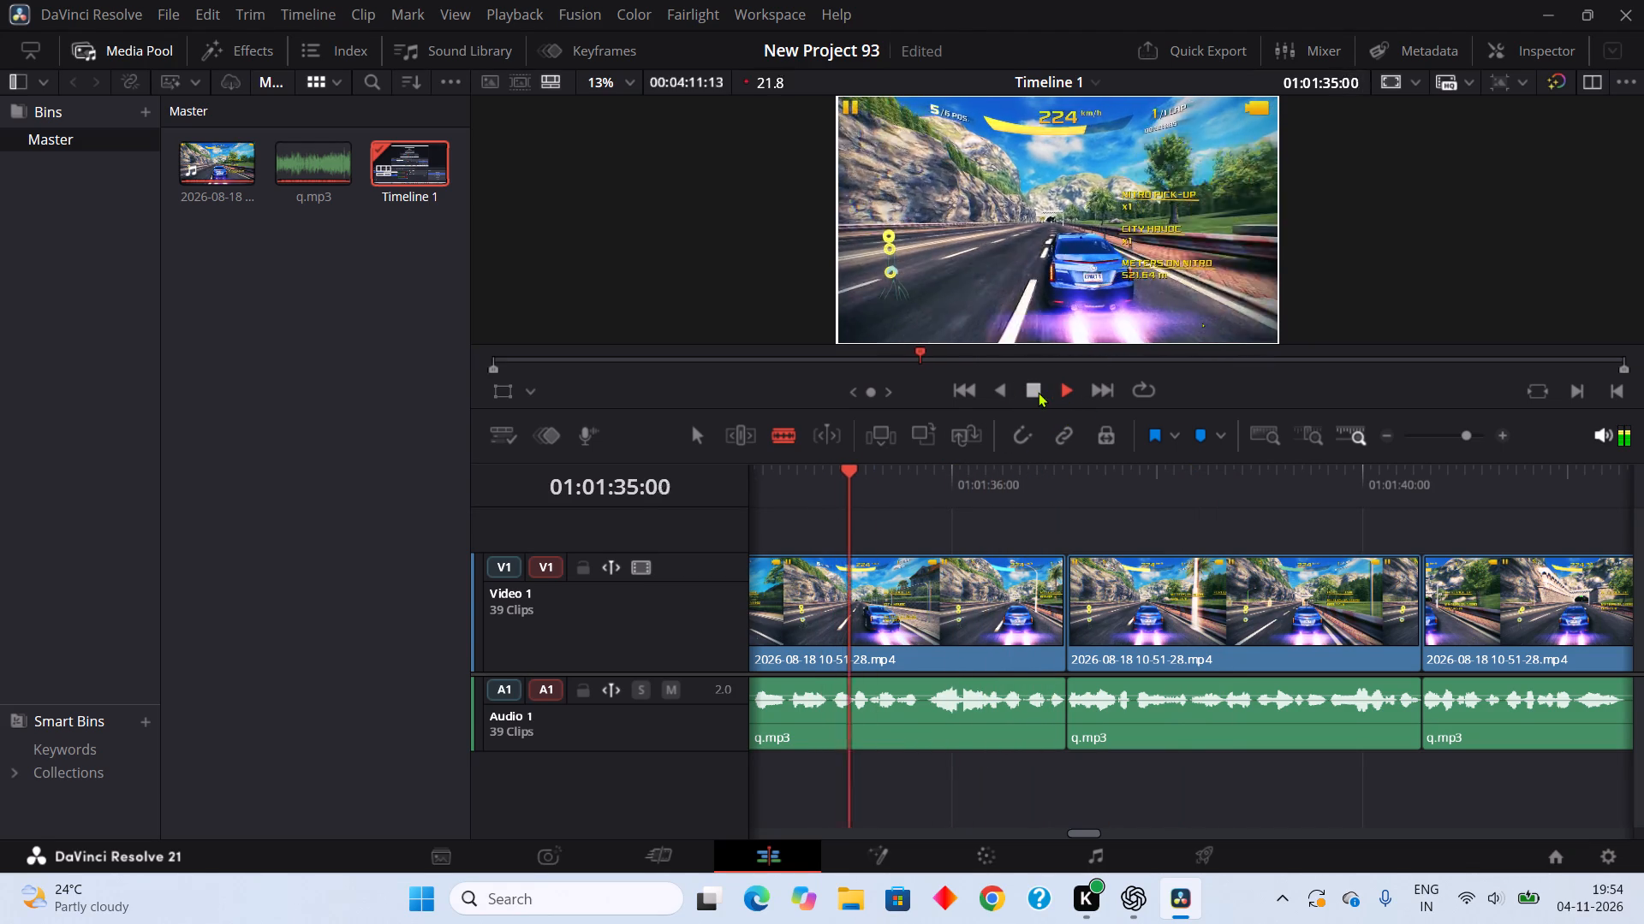
click(1031, 391)
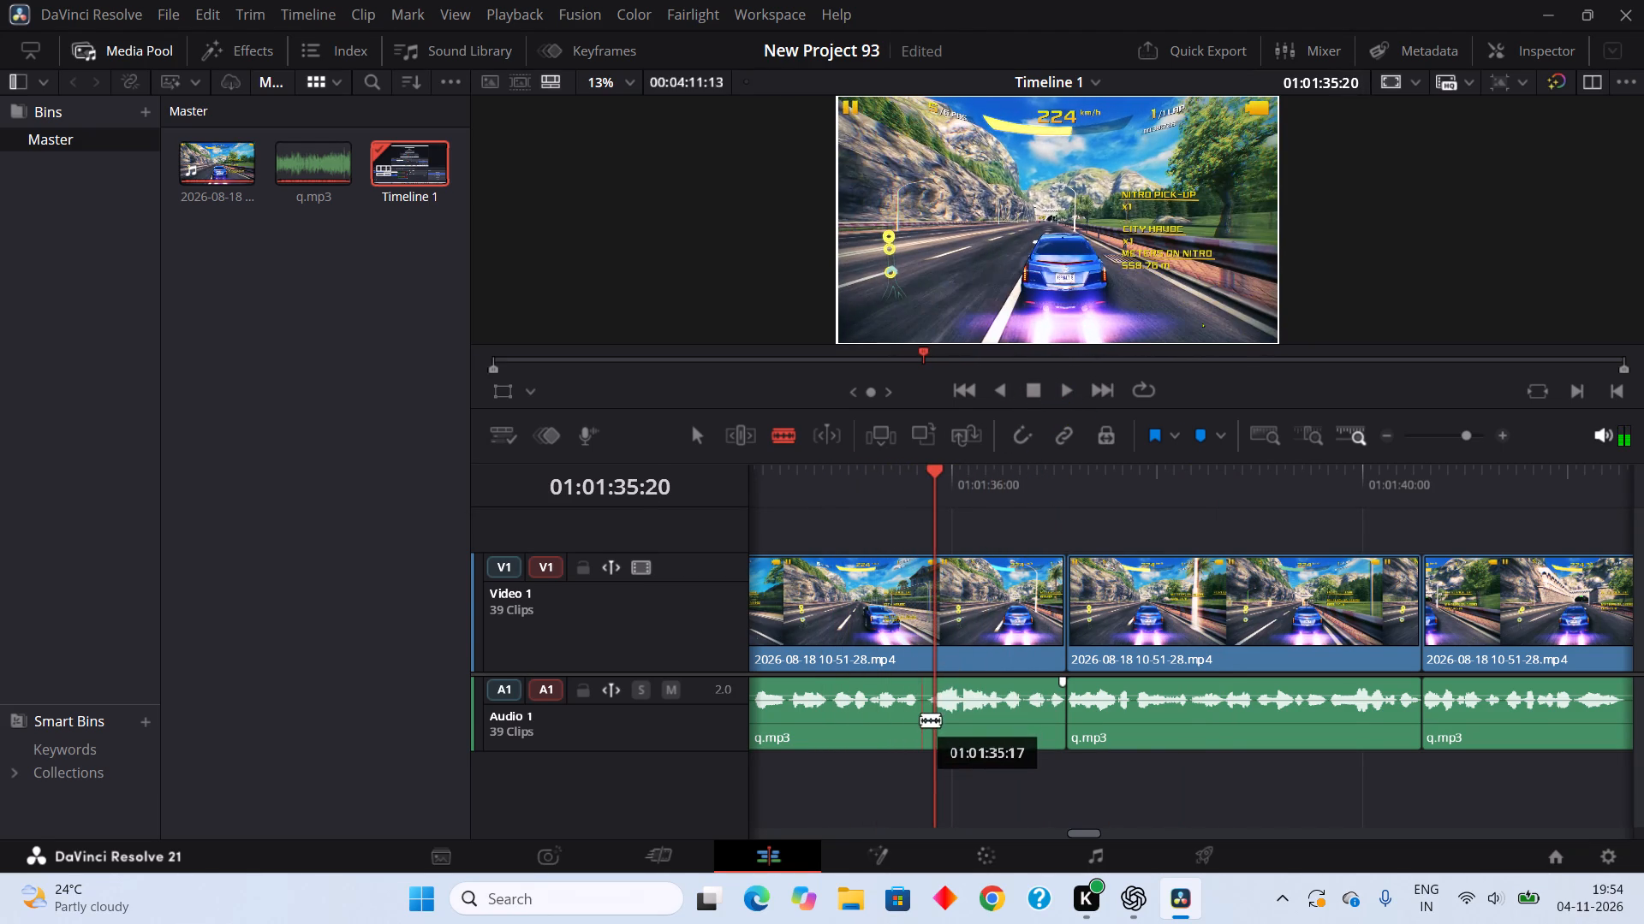
click(928, 724)
click(962, 727)
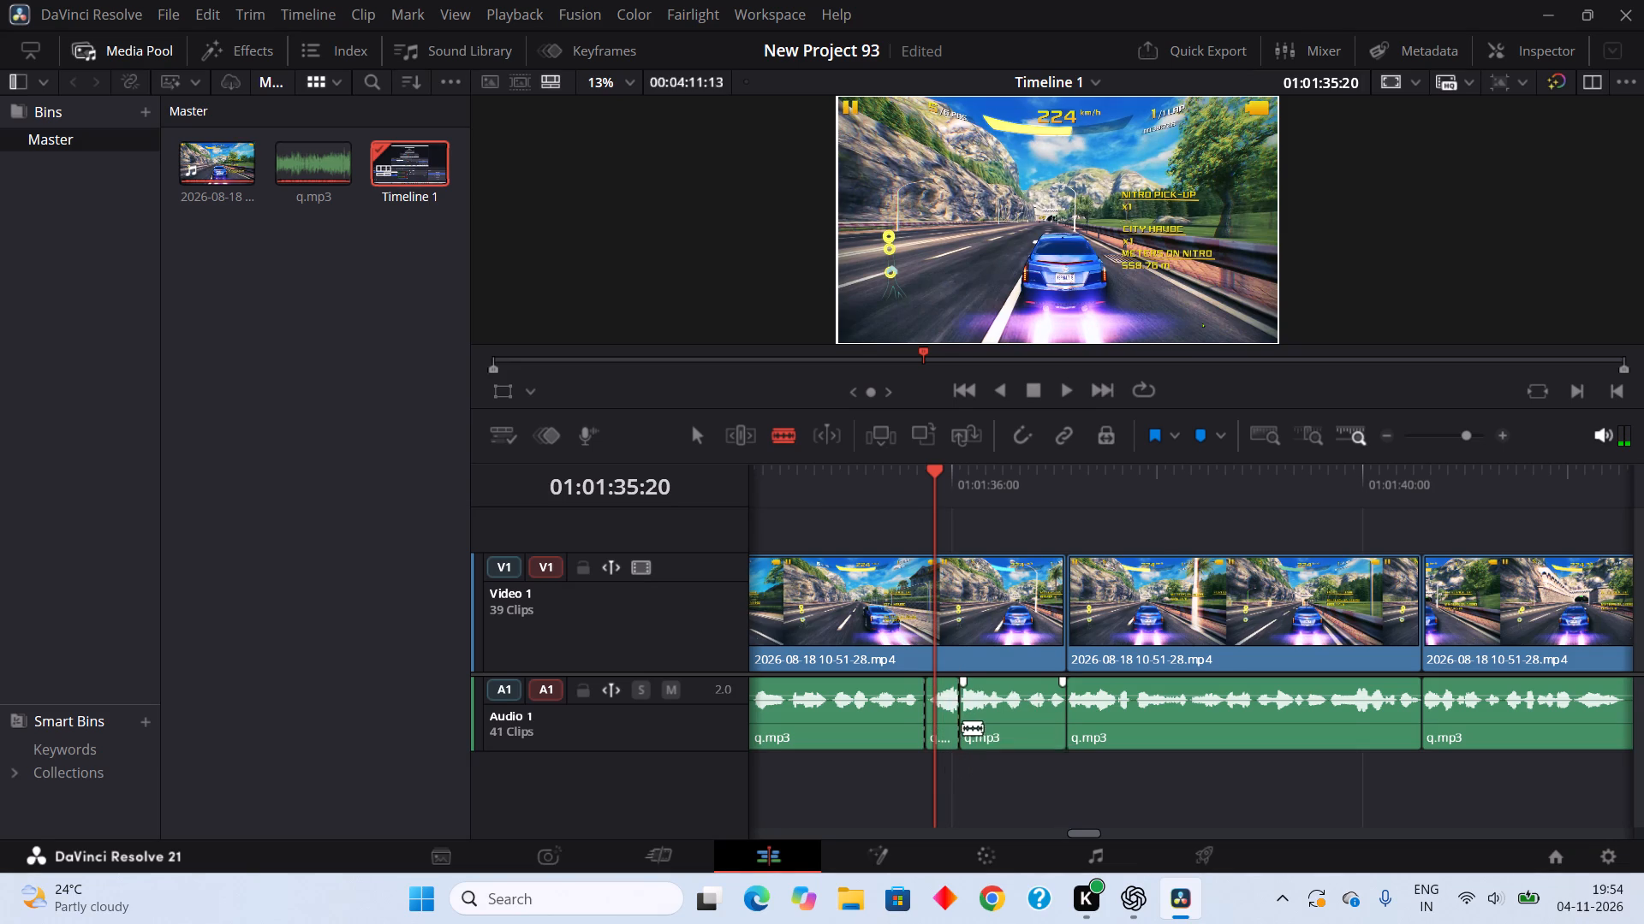
right_click(955, 729)
right_click(950, 704)
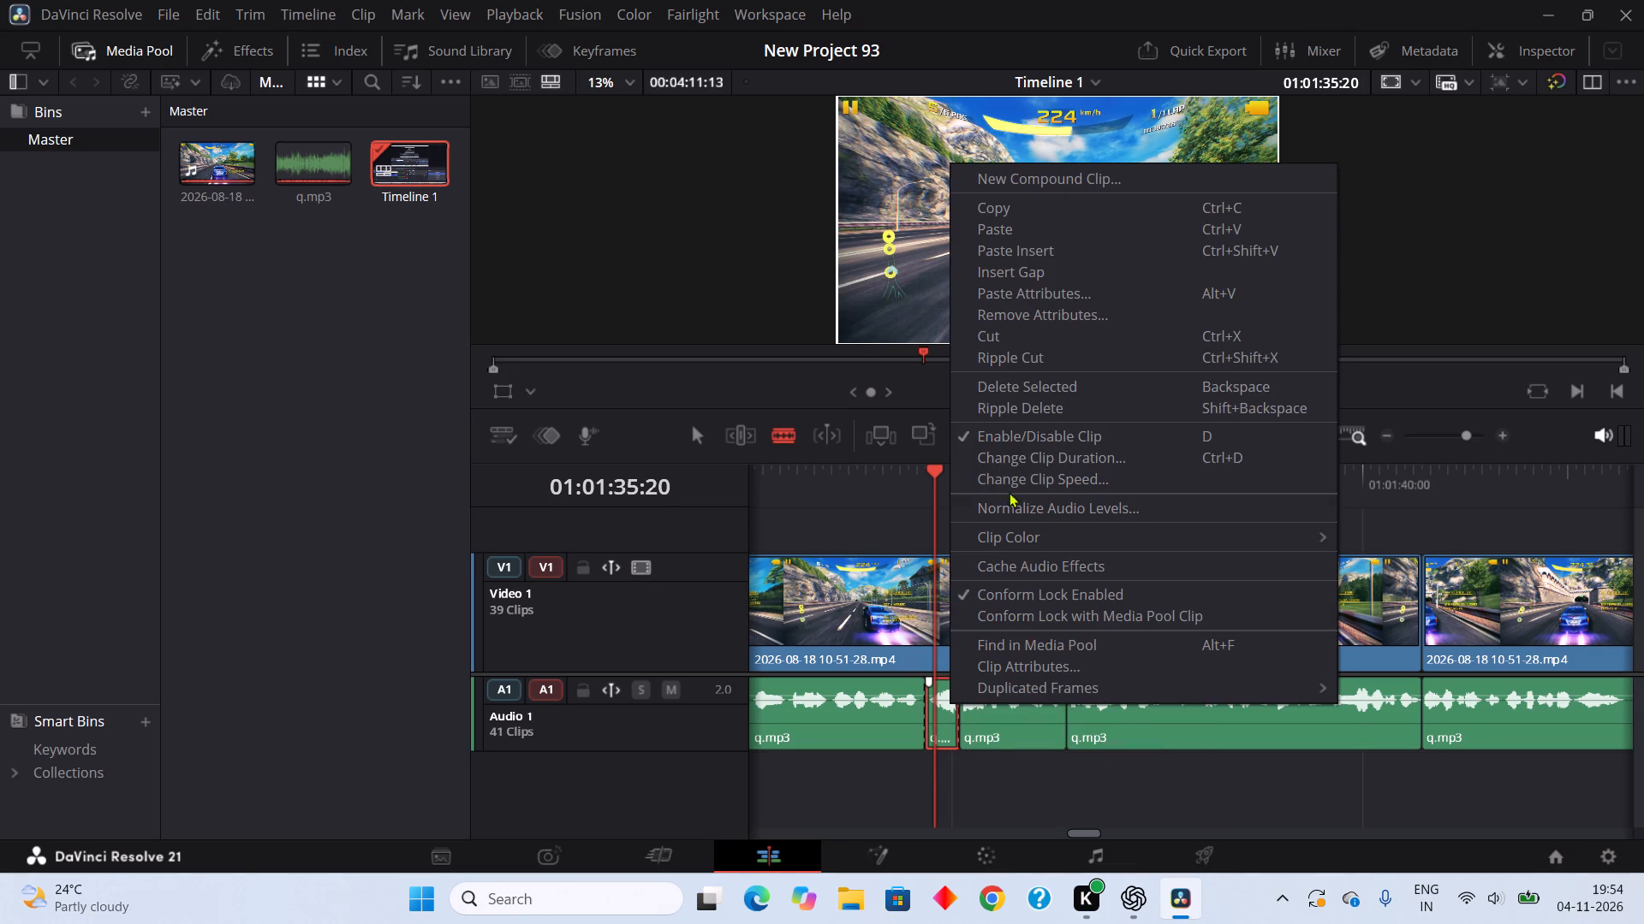
double_click(1030, 358)
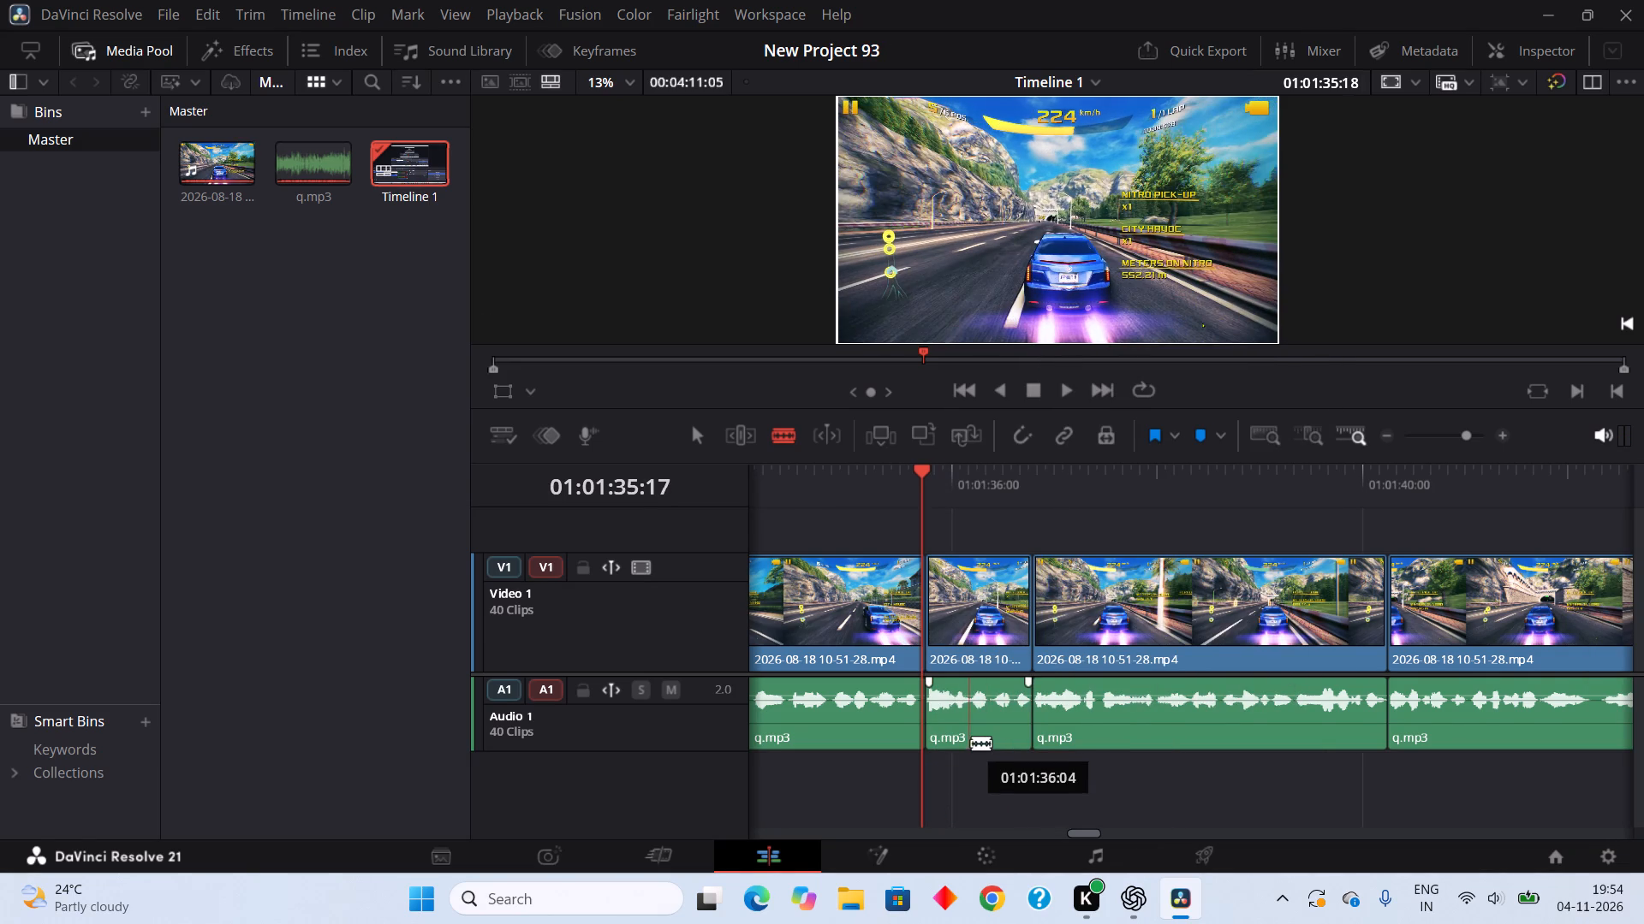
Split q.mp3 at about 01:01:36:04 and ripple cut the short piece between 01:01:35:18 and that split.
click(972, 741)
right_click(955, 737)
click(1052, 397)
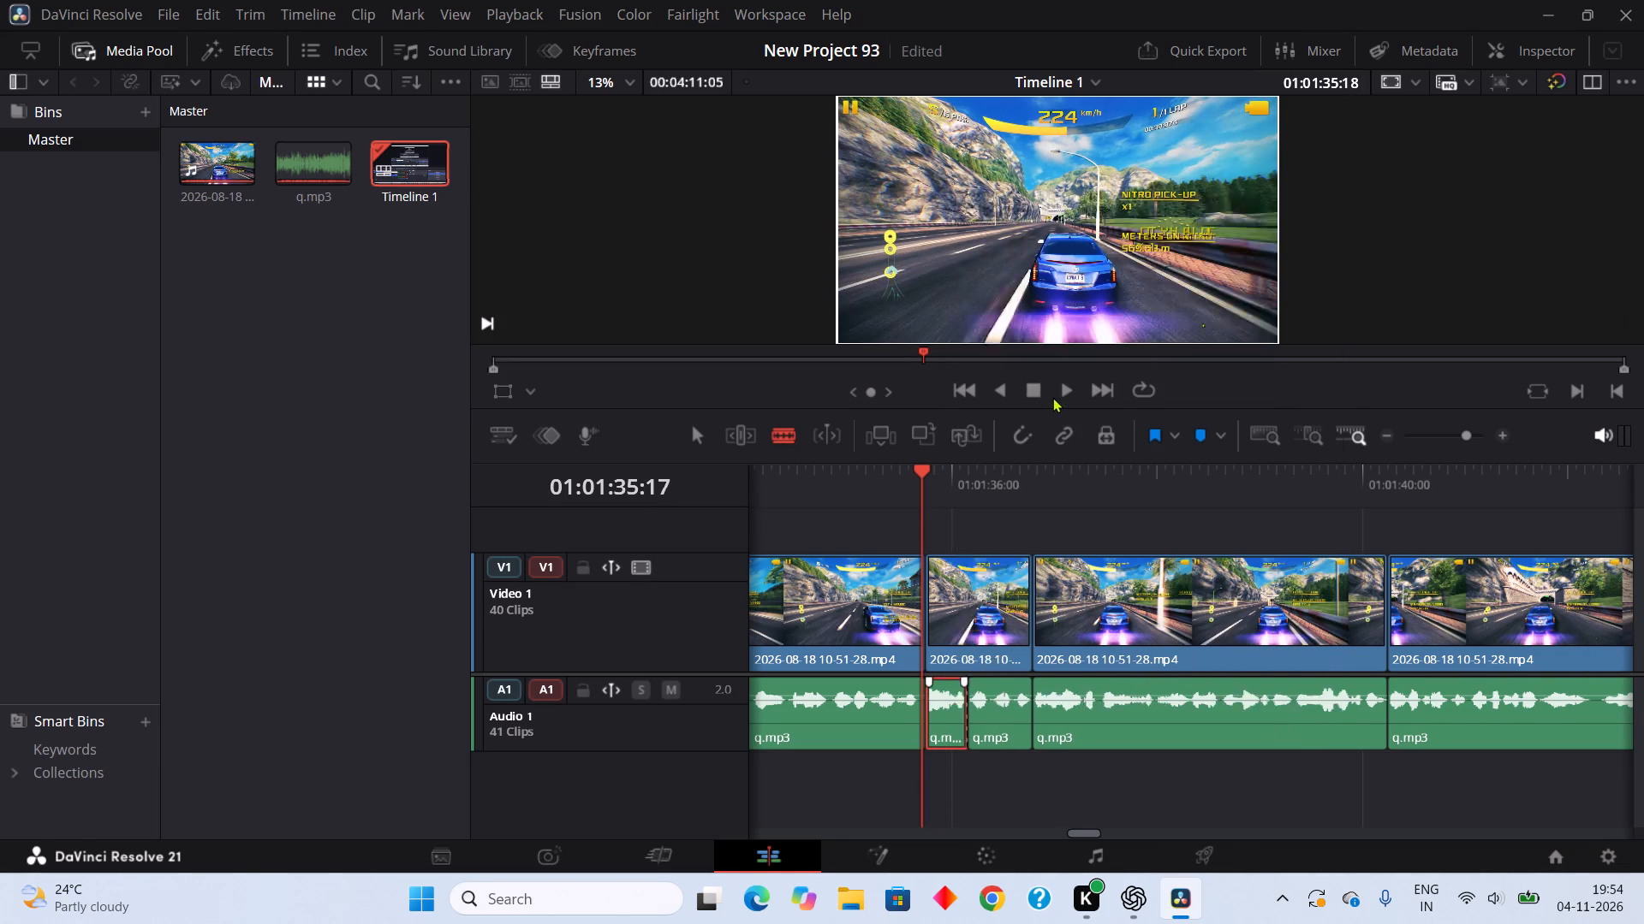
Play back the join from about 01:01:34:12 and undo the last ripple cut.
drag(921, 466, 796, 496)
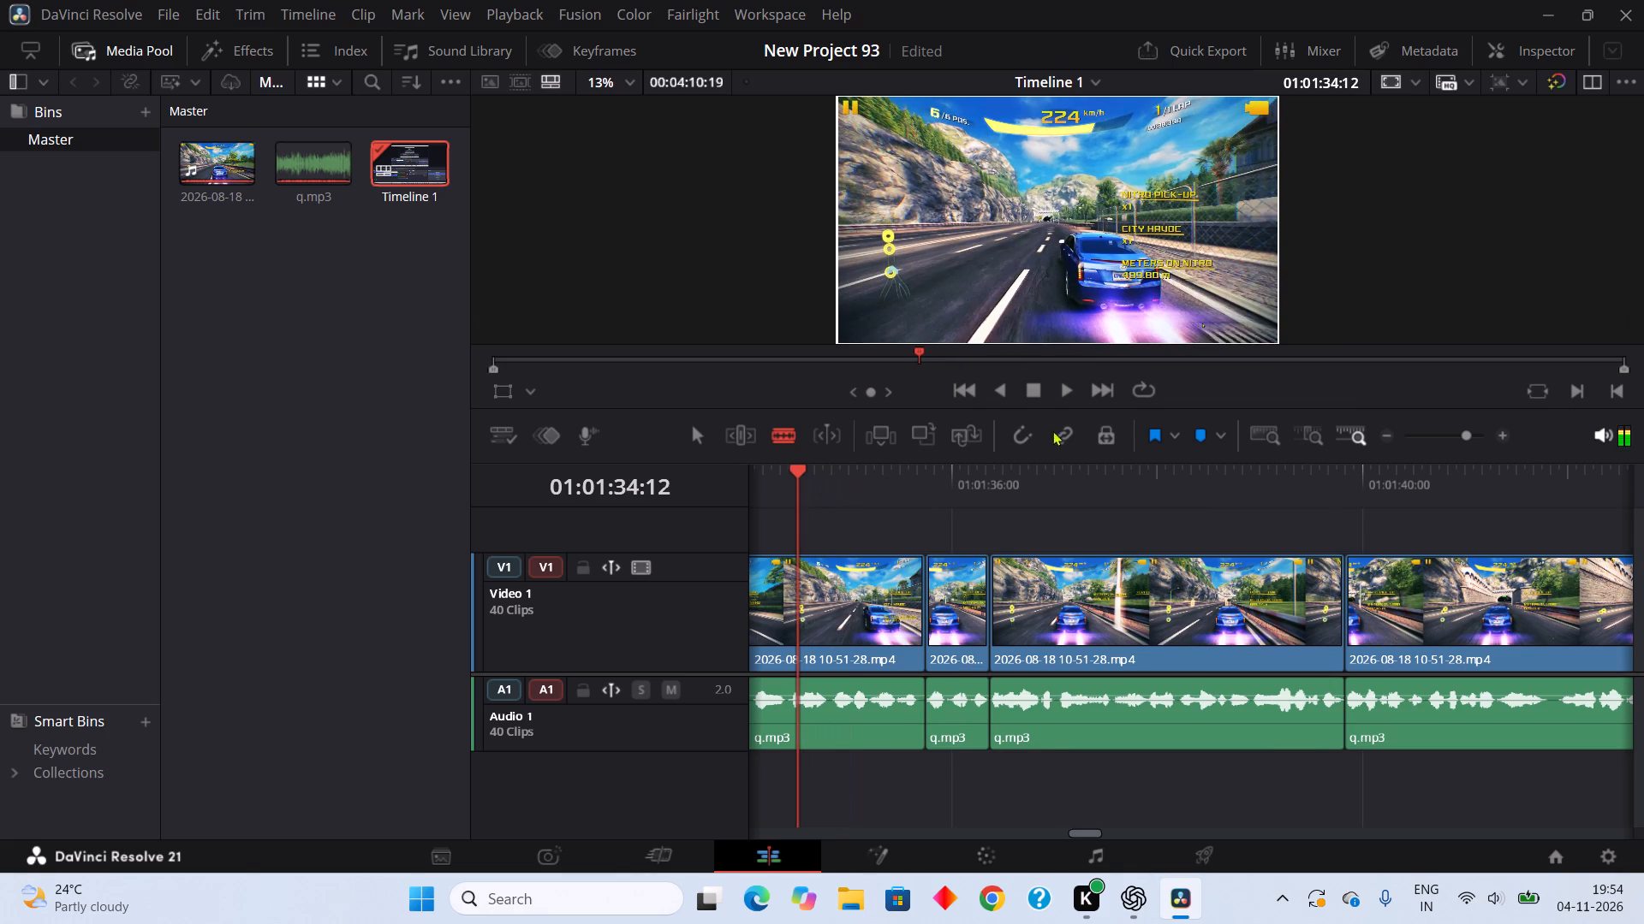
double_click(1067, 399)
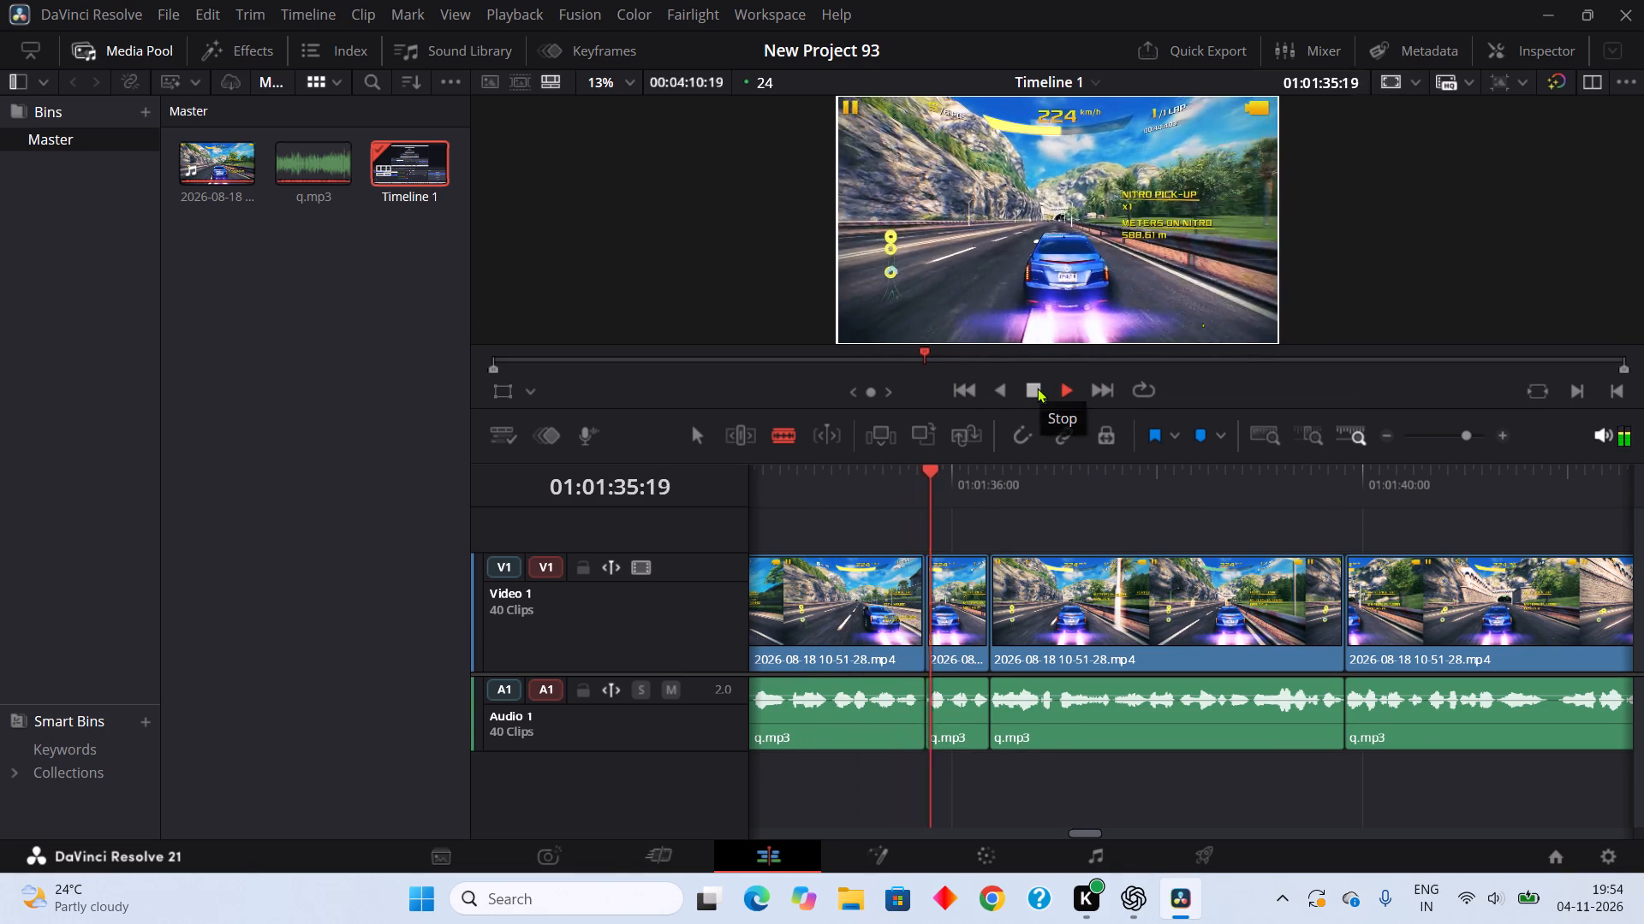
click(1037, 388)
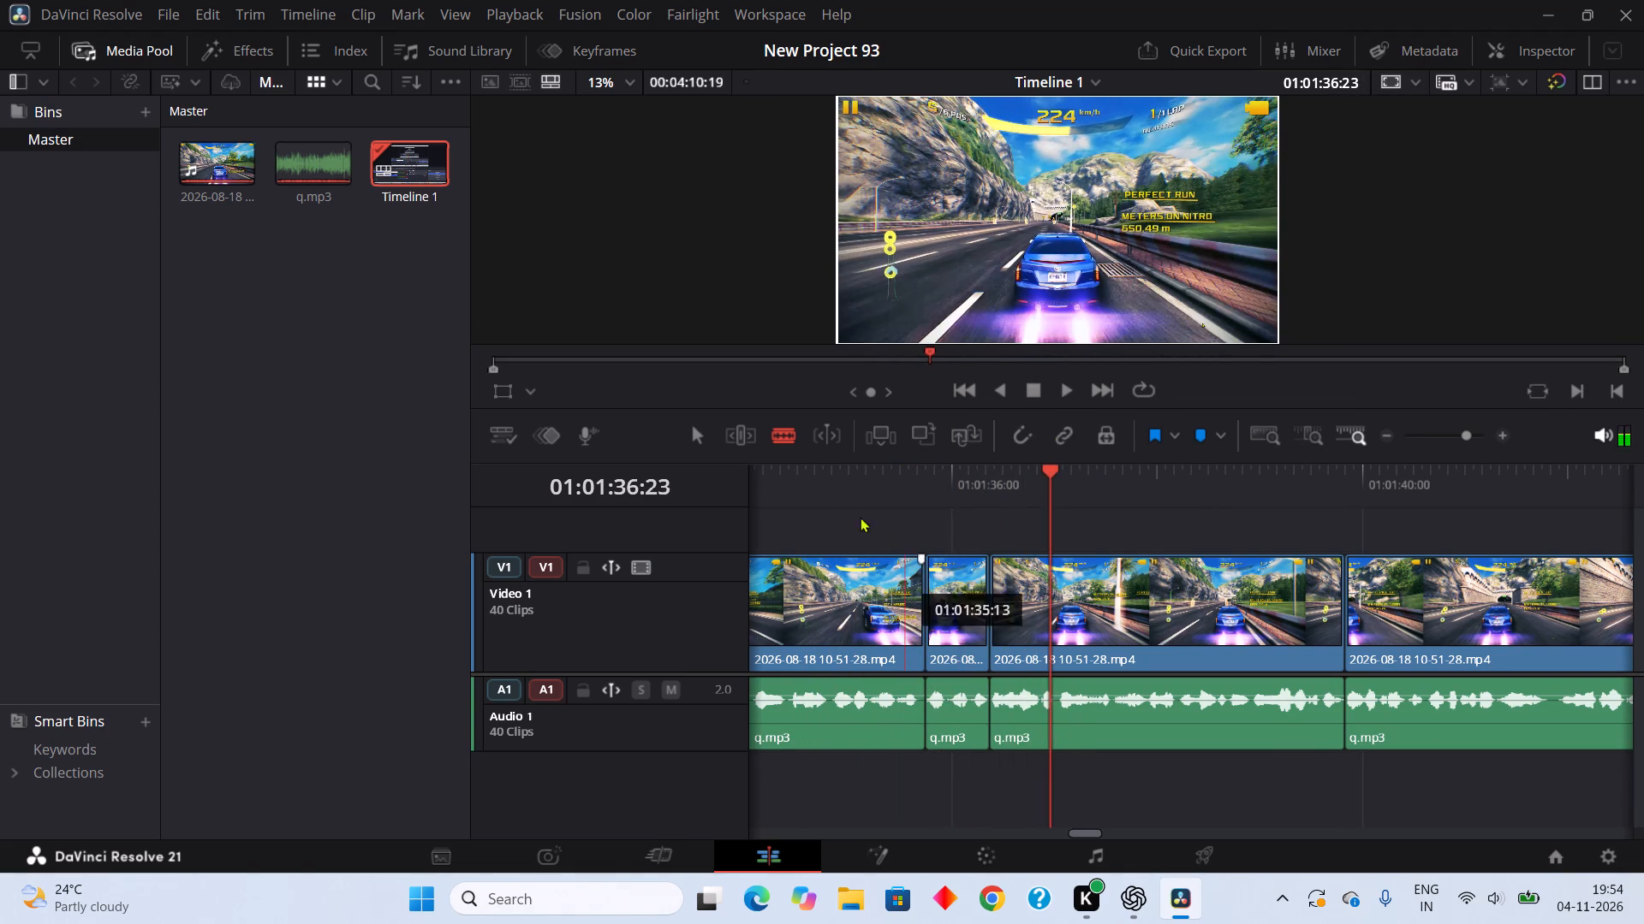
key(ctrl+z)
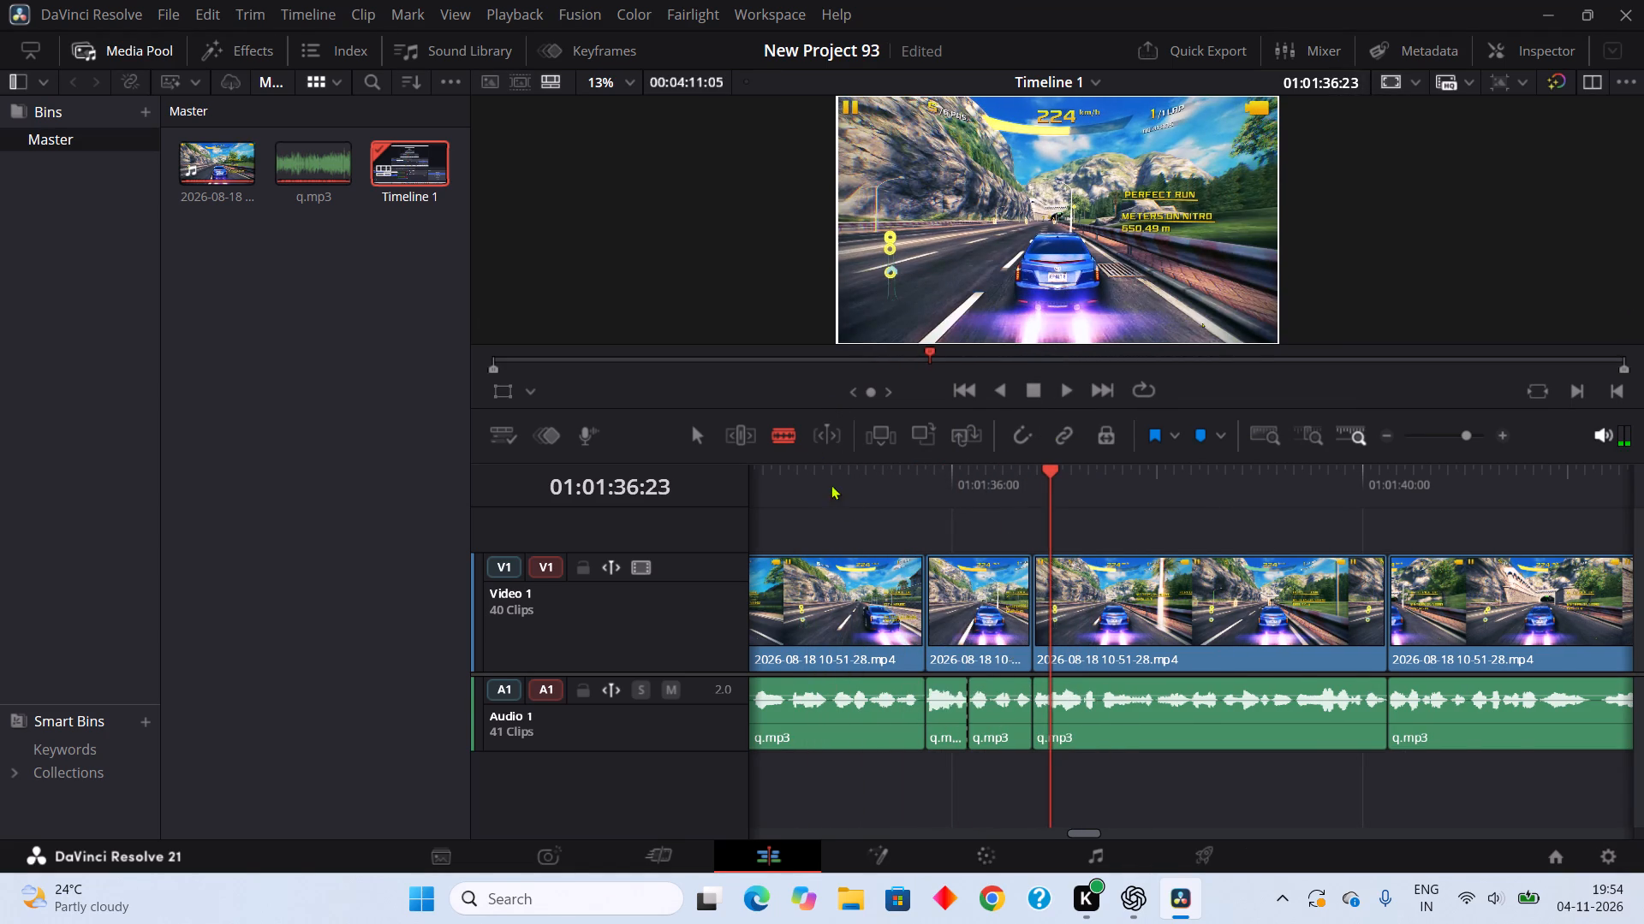
Split q.mp3 at about 01:01:36:01 and ripple cut the piece between 01:01:35:18 and that split.
click(956, 727)
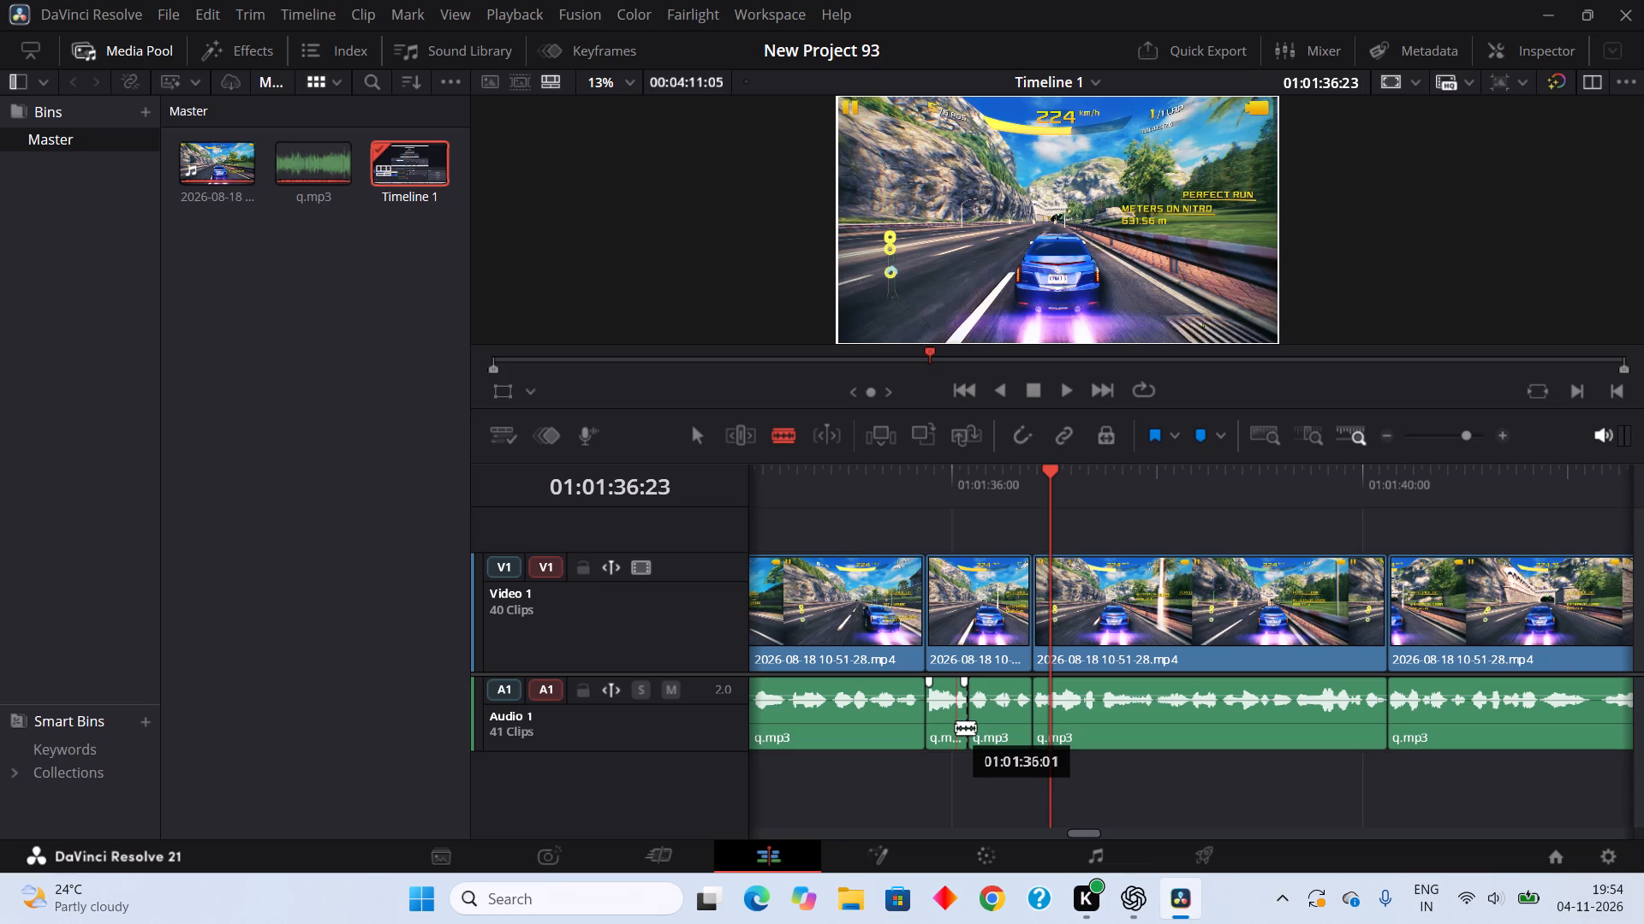
right_click(946, 729)
click(1010, 384)
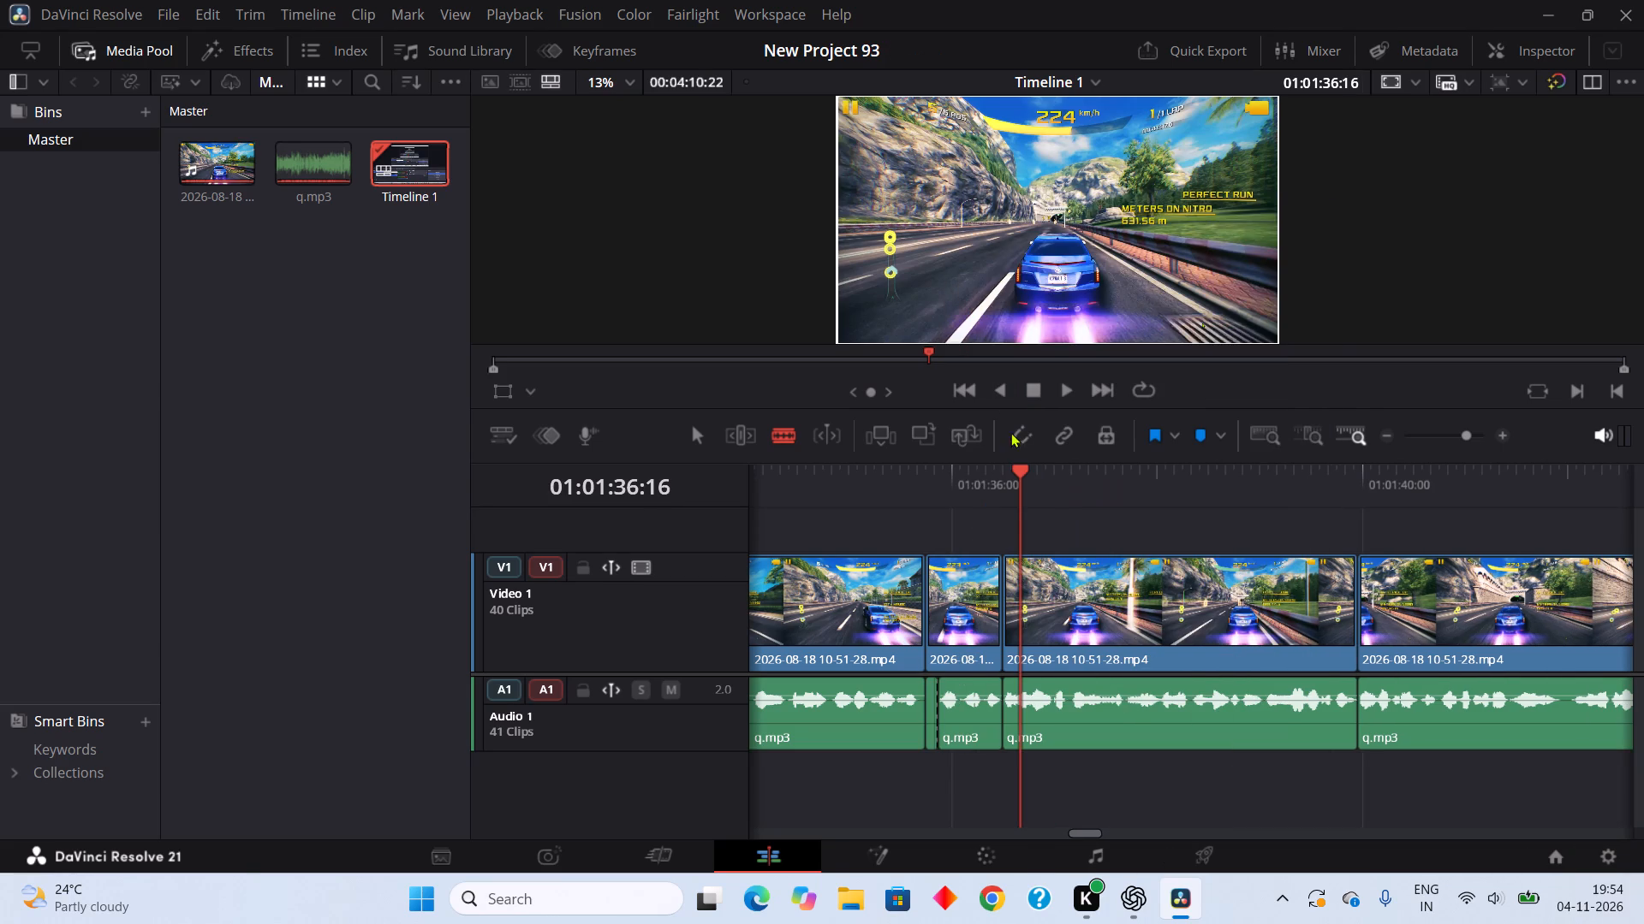
Play on from about 01:01:35:06, split q.mp3 at about 01:01:45:17 and 01:01:46:00, and ripple cut the pause between the splits.
drag(1017, 463, 853, 504)
drag(1016, 477, 1016, 476)
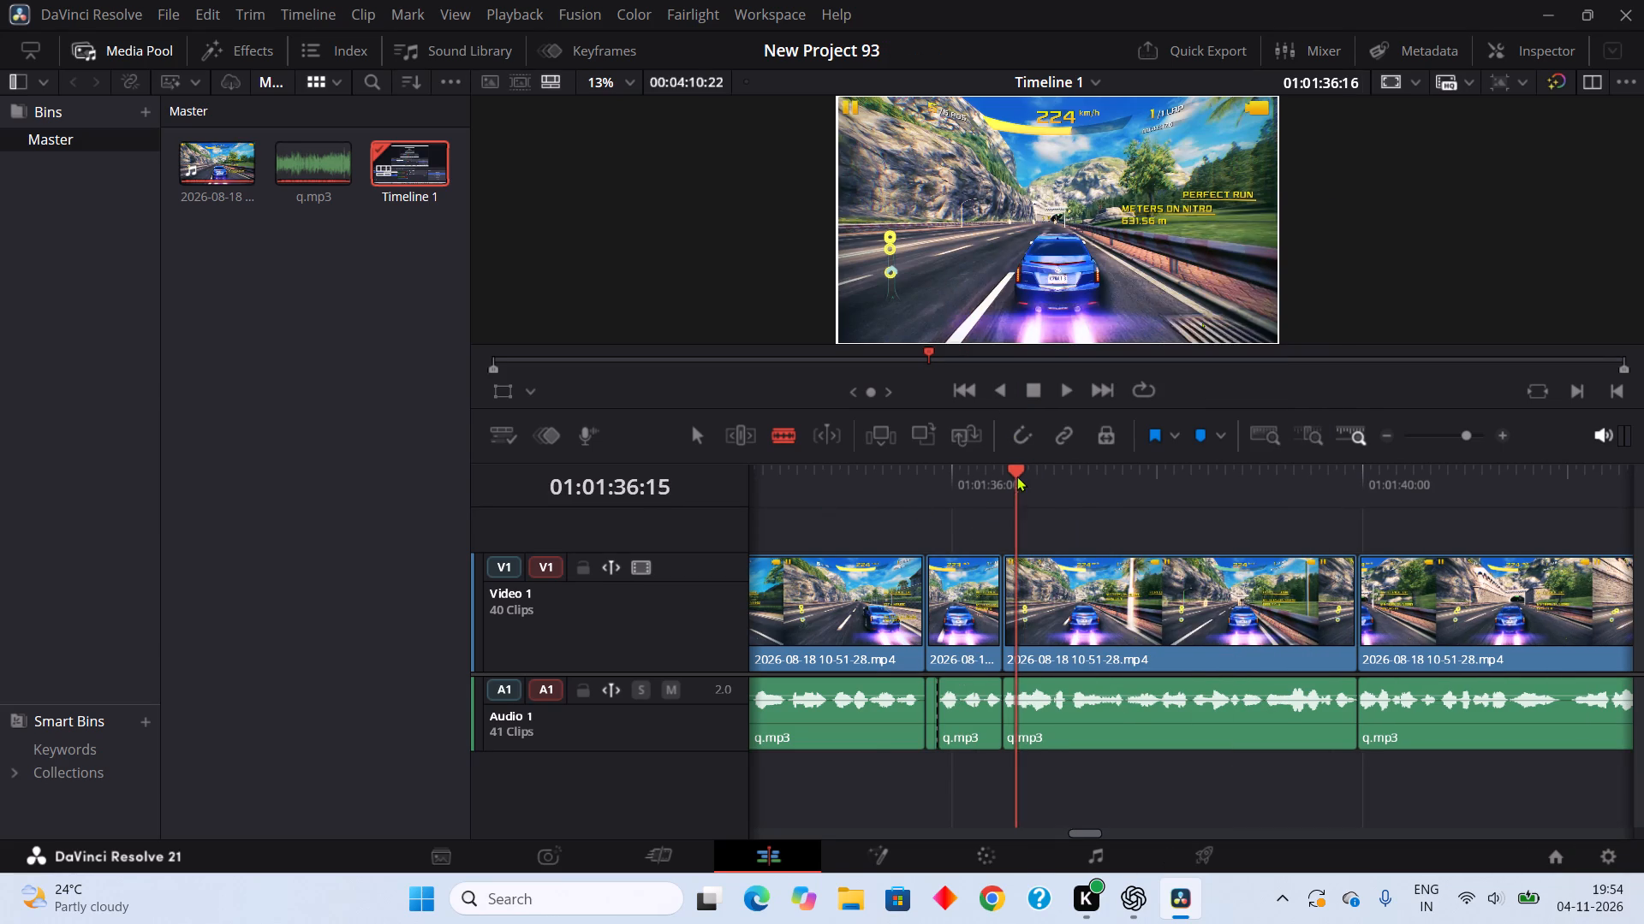
drag(1016, 476, 877, 487)
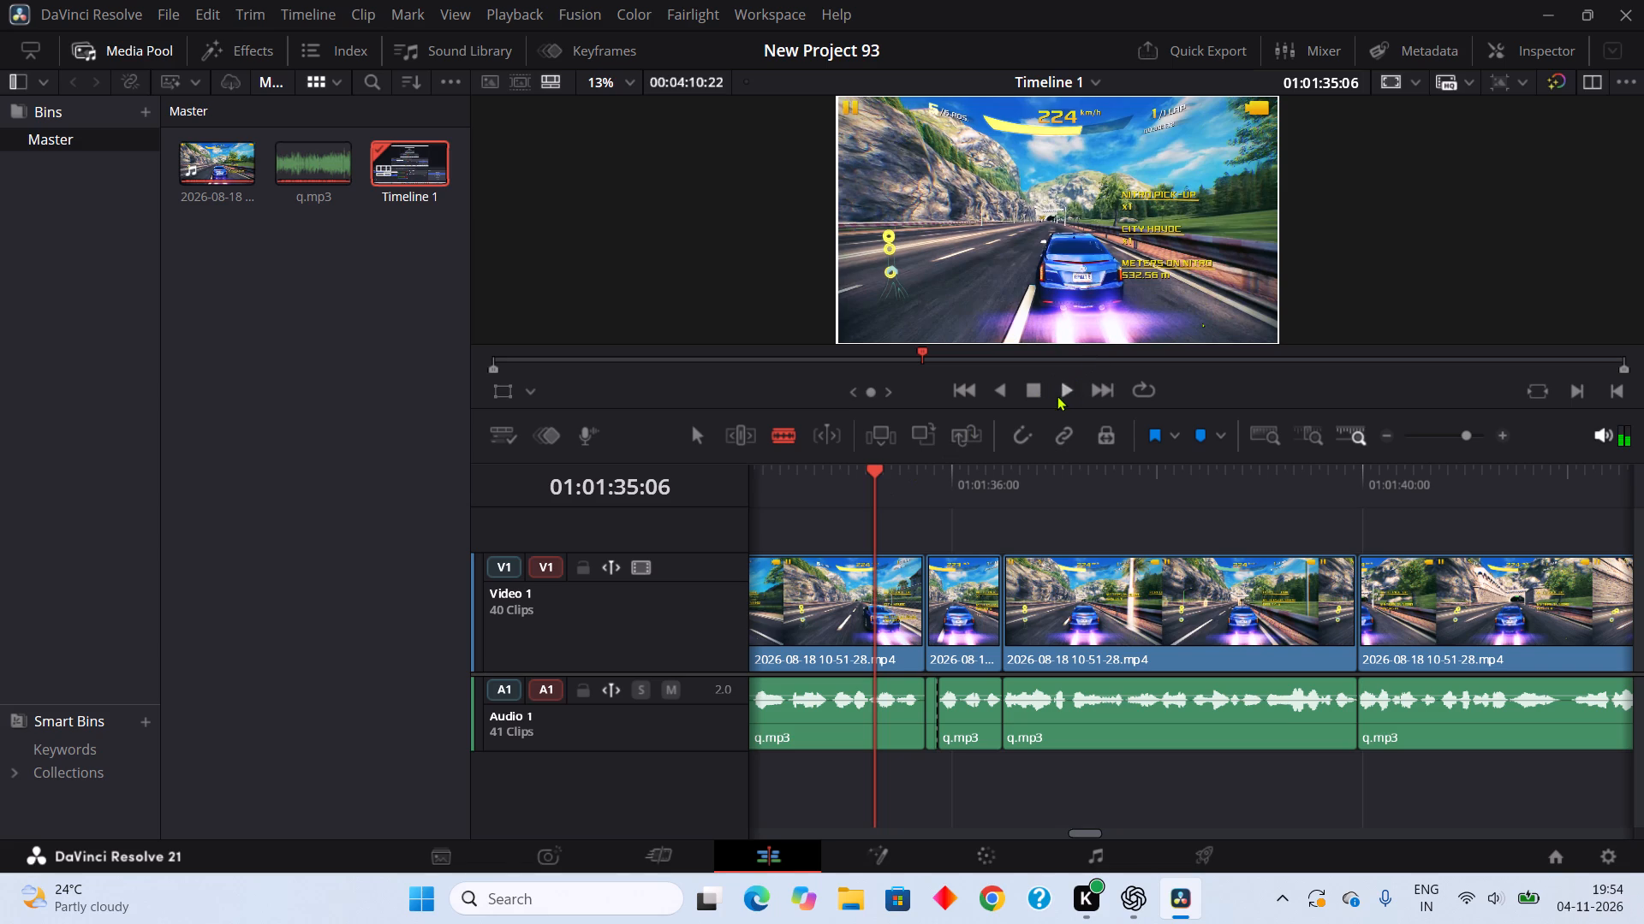
click(1065, 388)
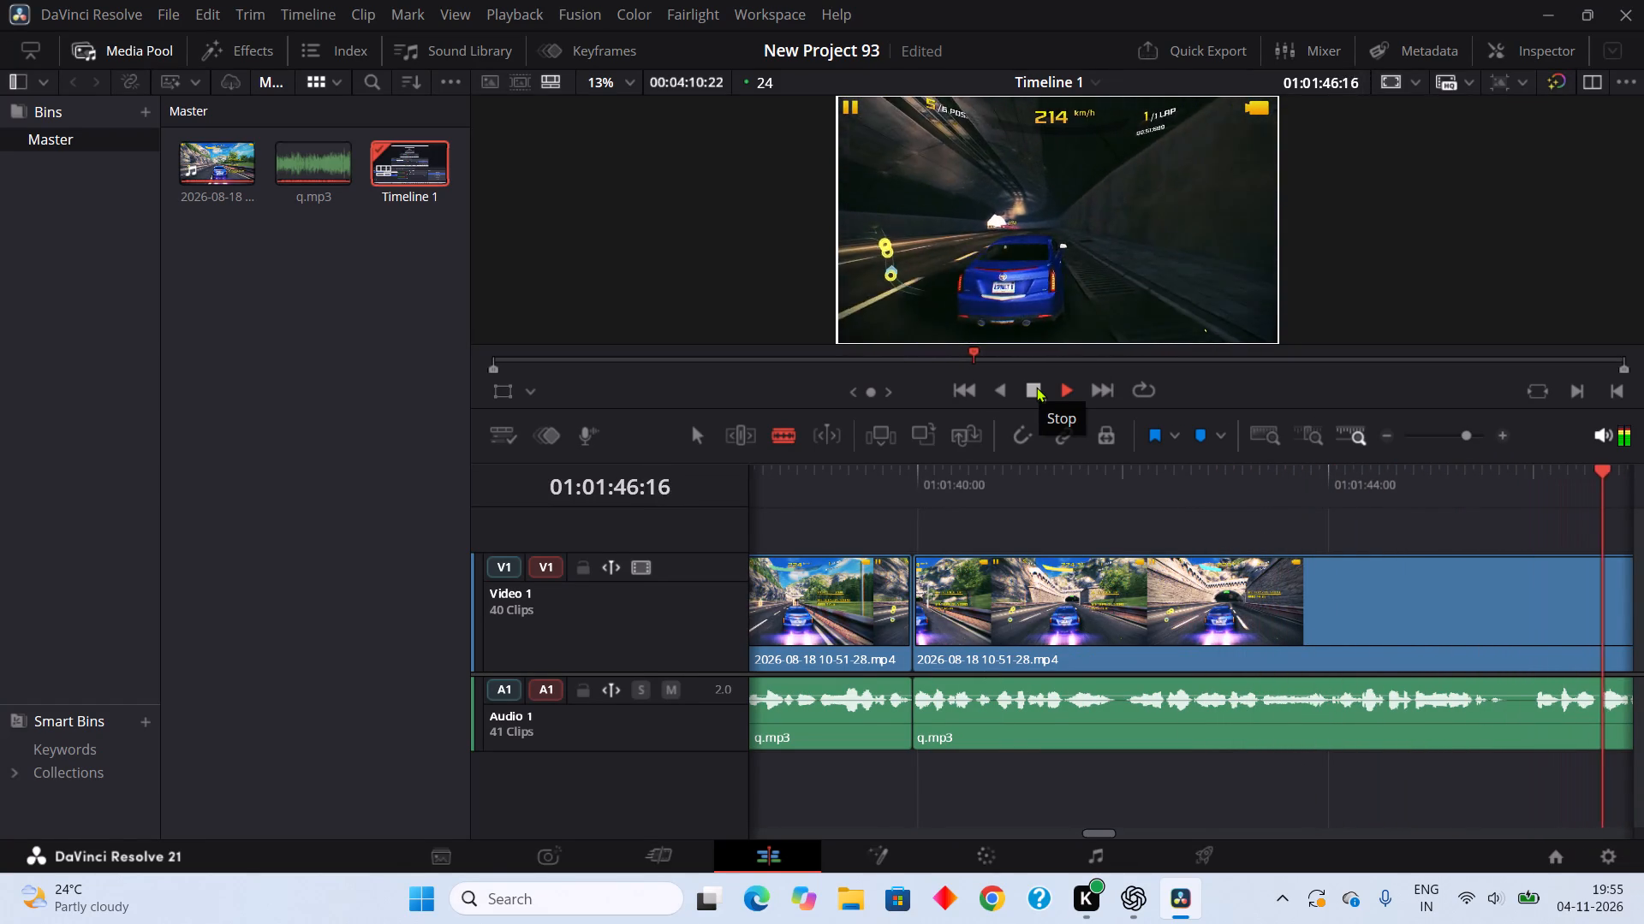
click(1036, 387)
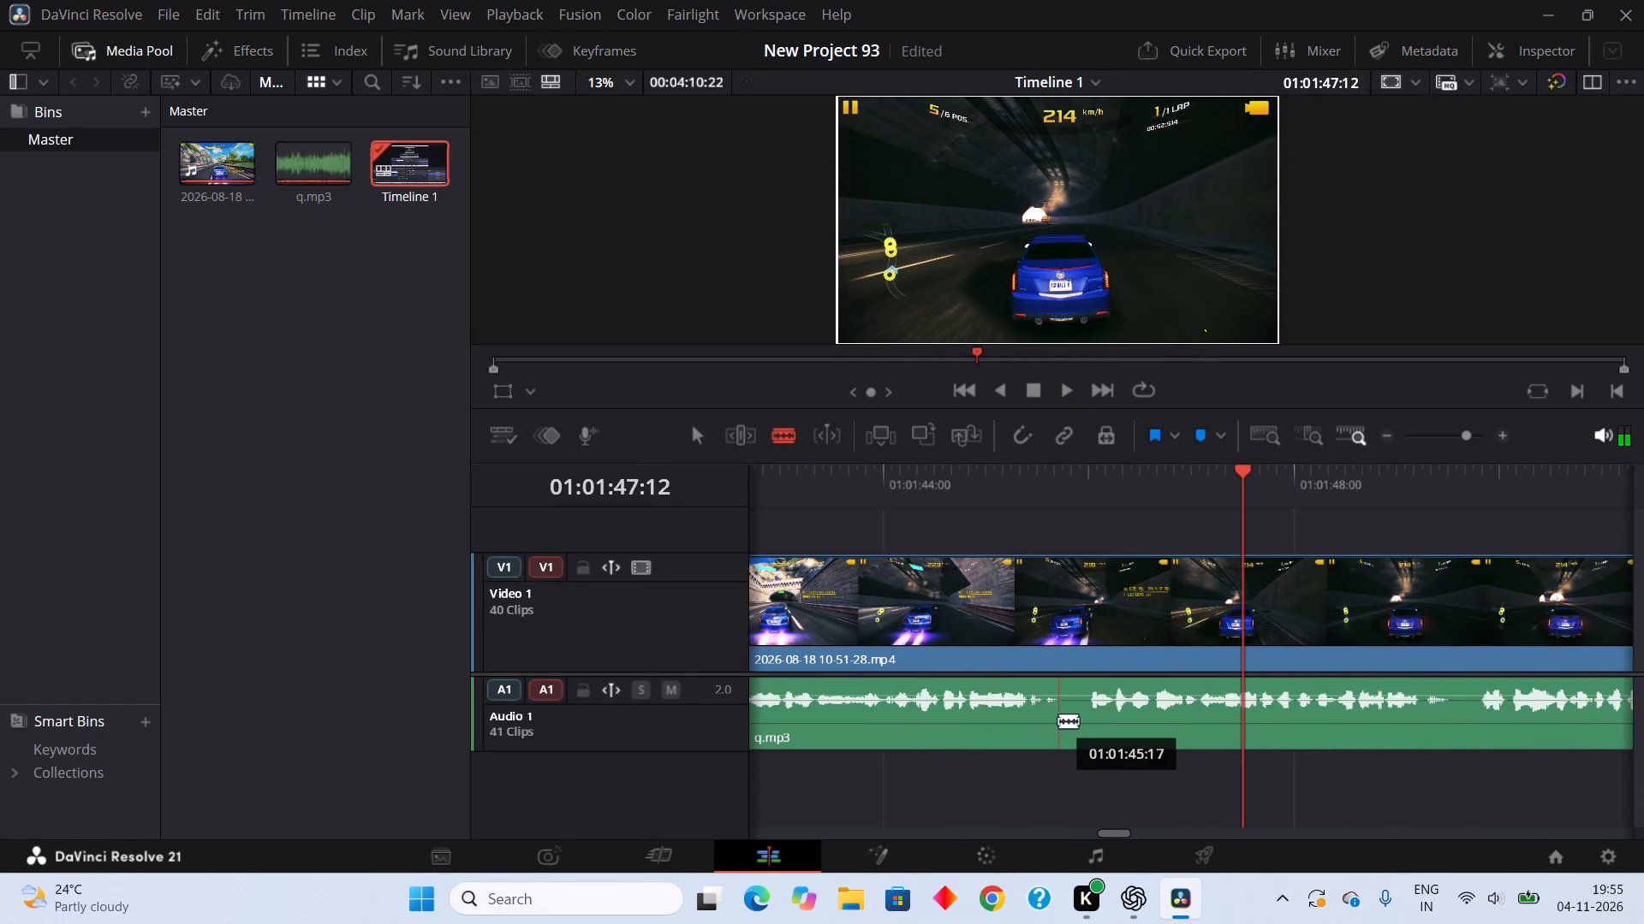
click(1058, 720)
click(1090, 728)
right_click(1077, 728)
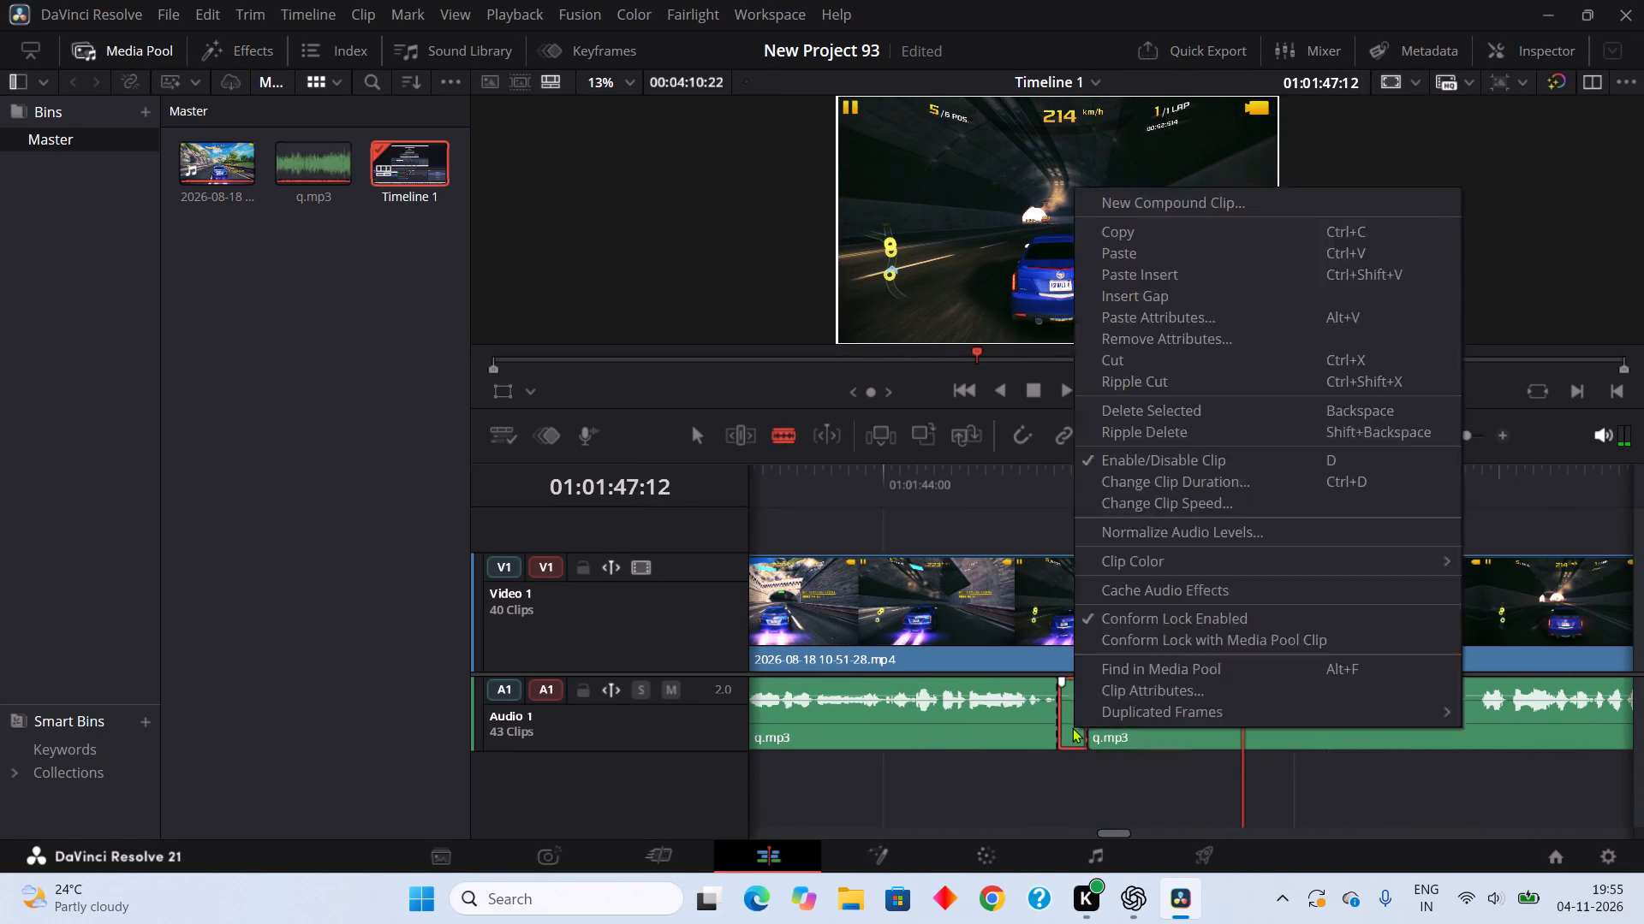
click(1201, 382)
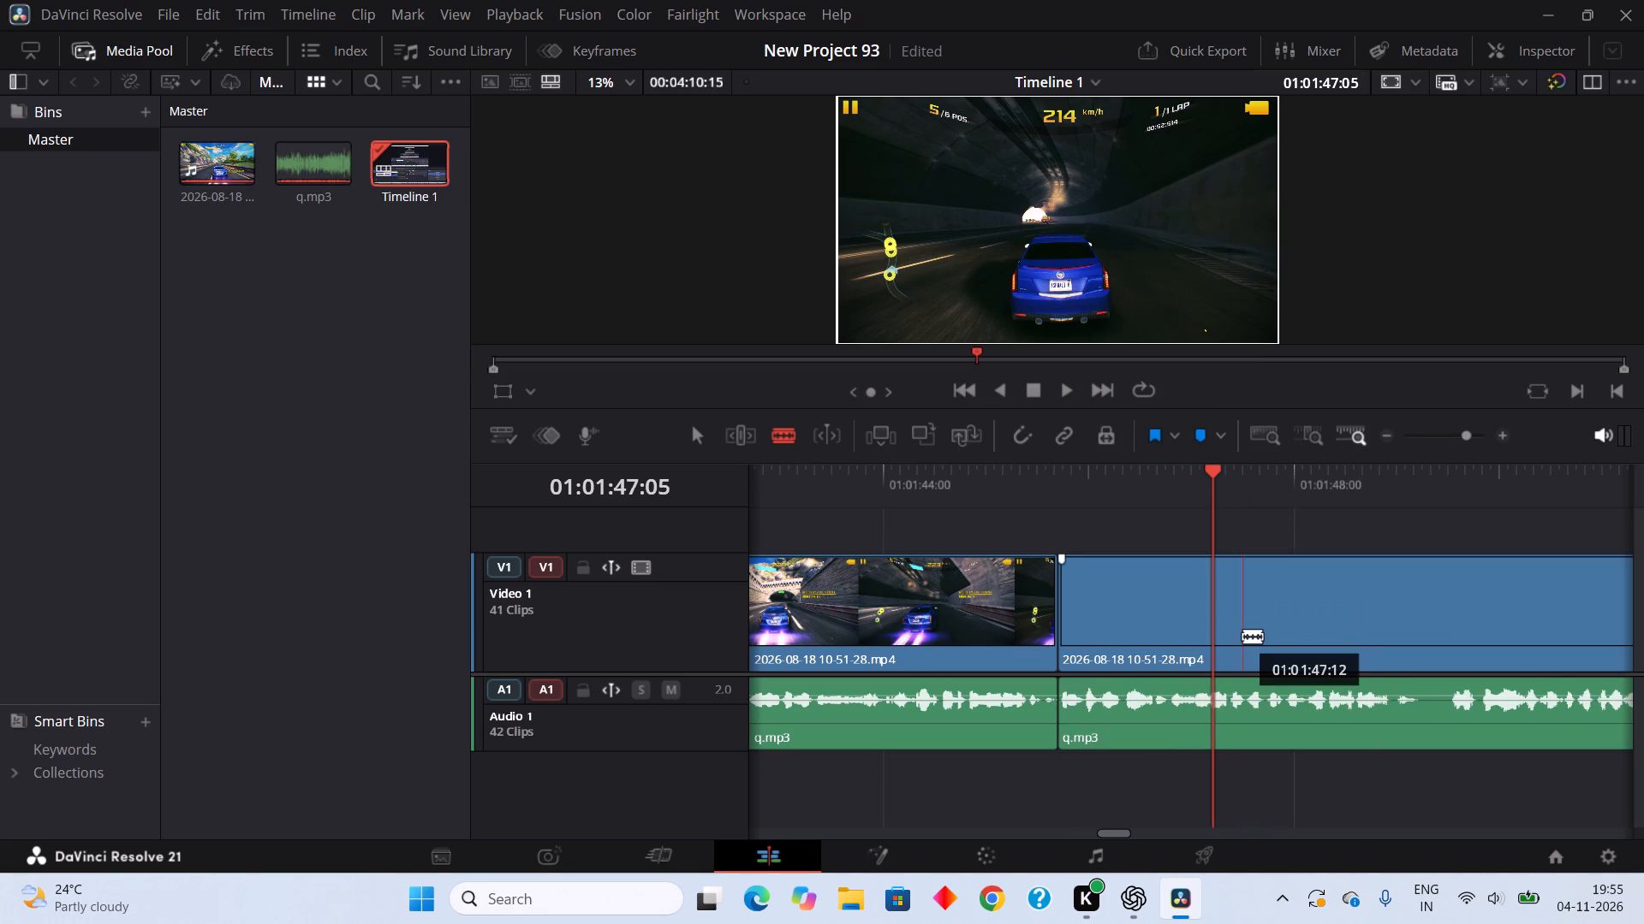
Split q.mp3 at about 01:01:46:19 and 01:01:47:09, and ripple cut the section between the splits.
click(1171, 725)
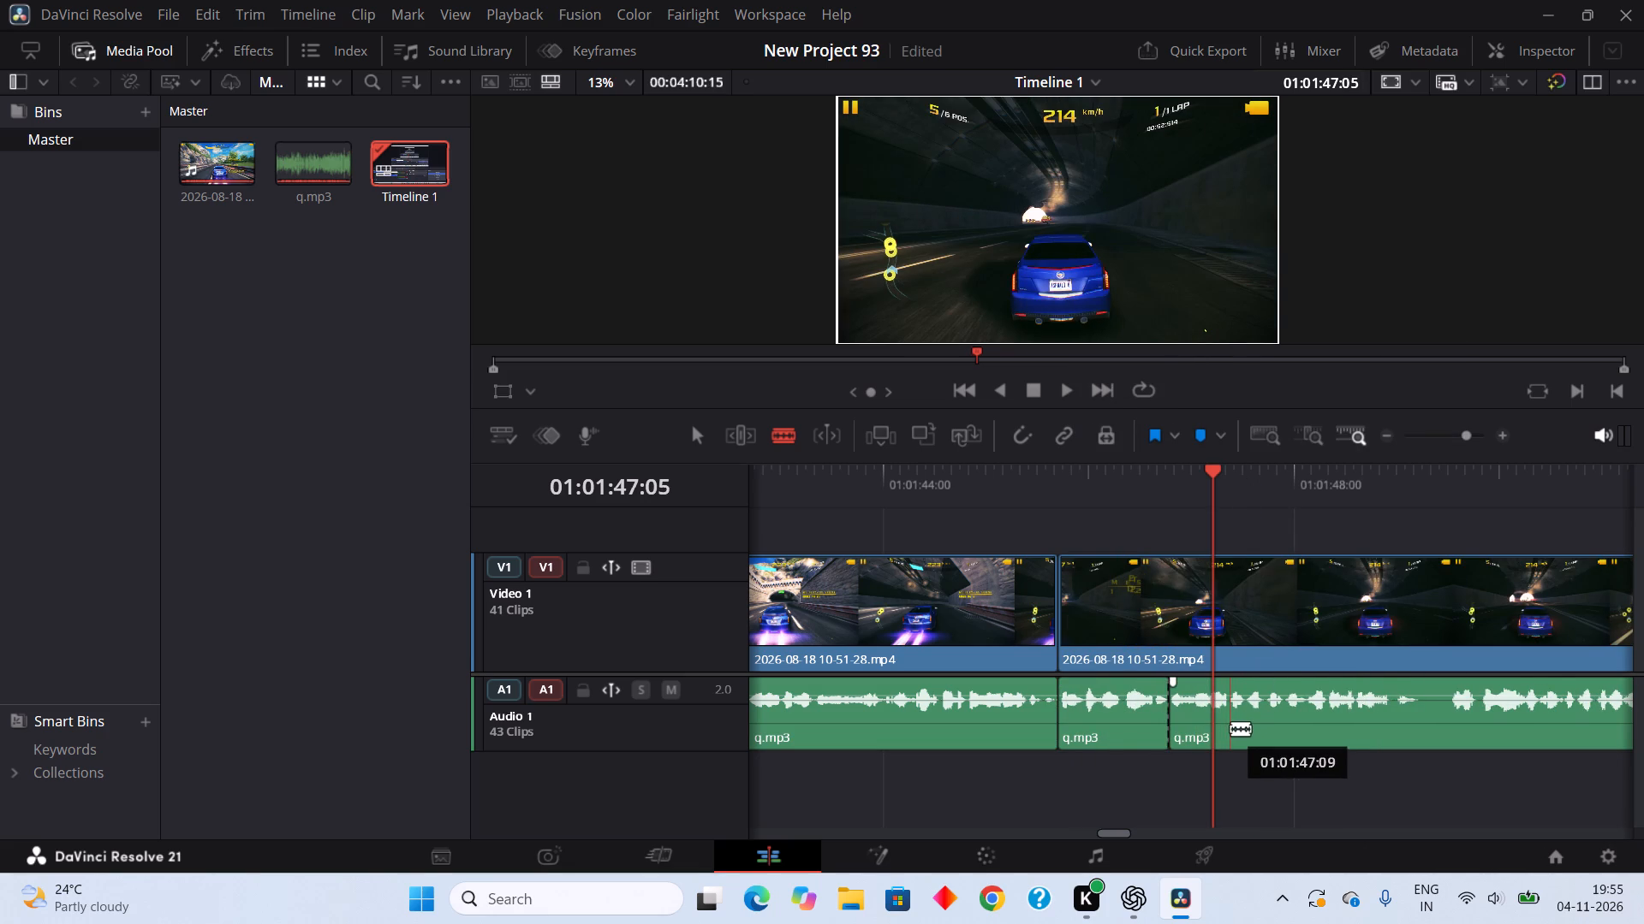
click(1230, 728)
right_click(1194, 722)
double_click(1264, 373)
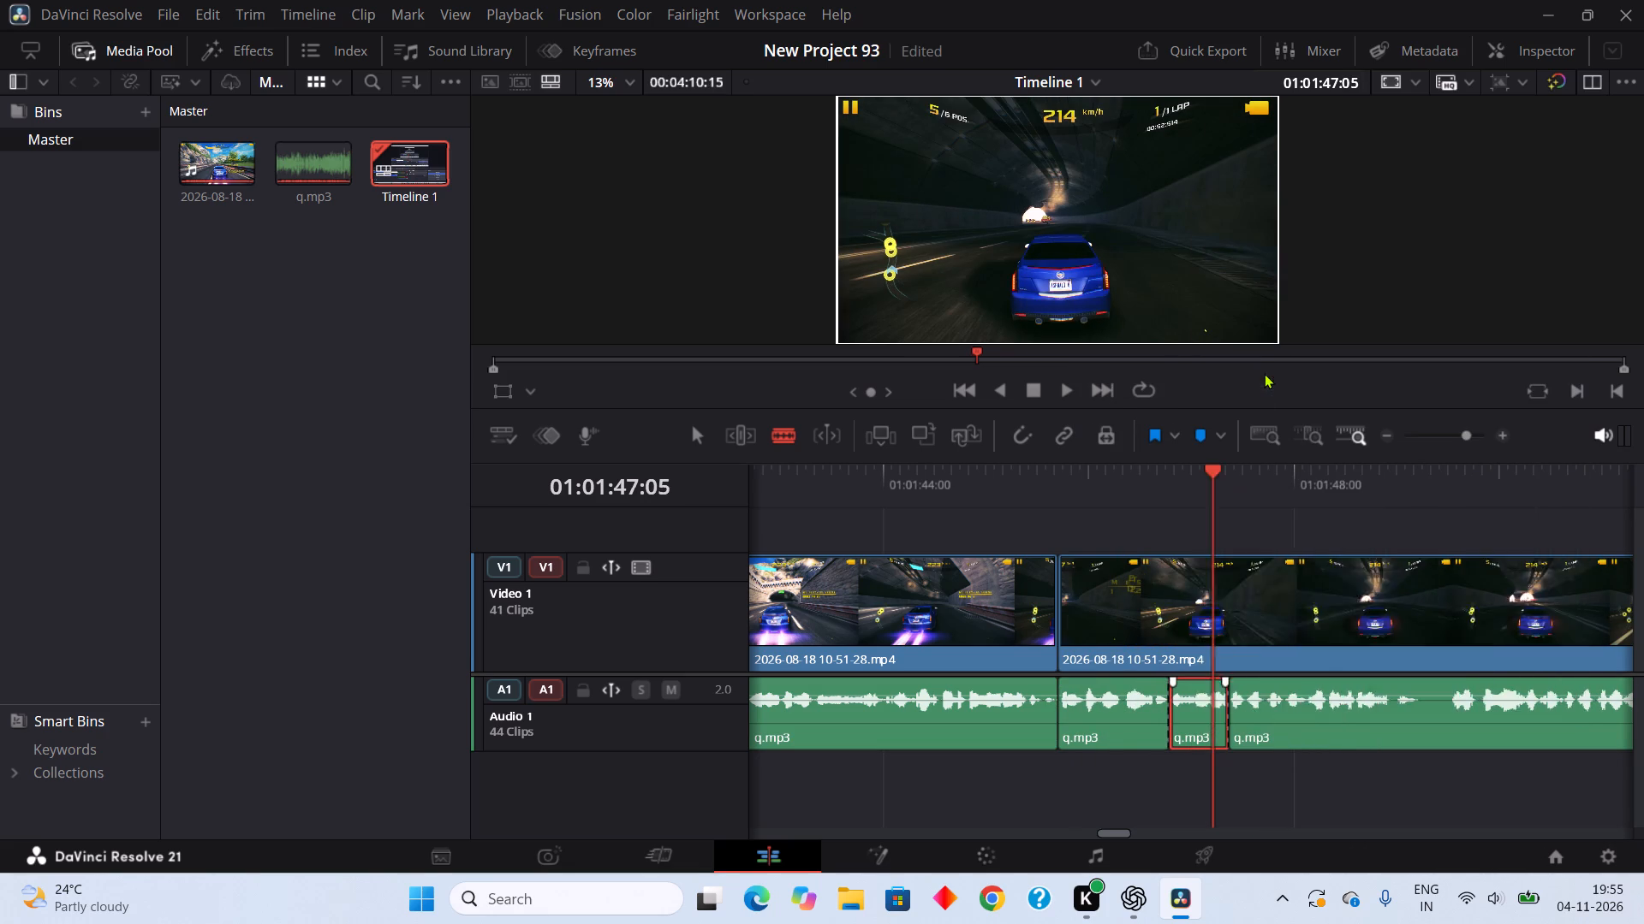
Play on from about 01:01:45:22, split q.mp3 at about 01:01:48:15 and 01:01:48:23, and ripple cut the pause between the splits.
drag(1159, 464, 1081, 481)
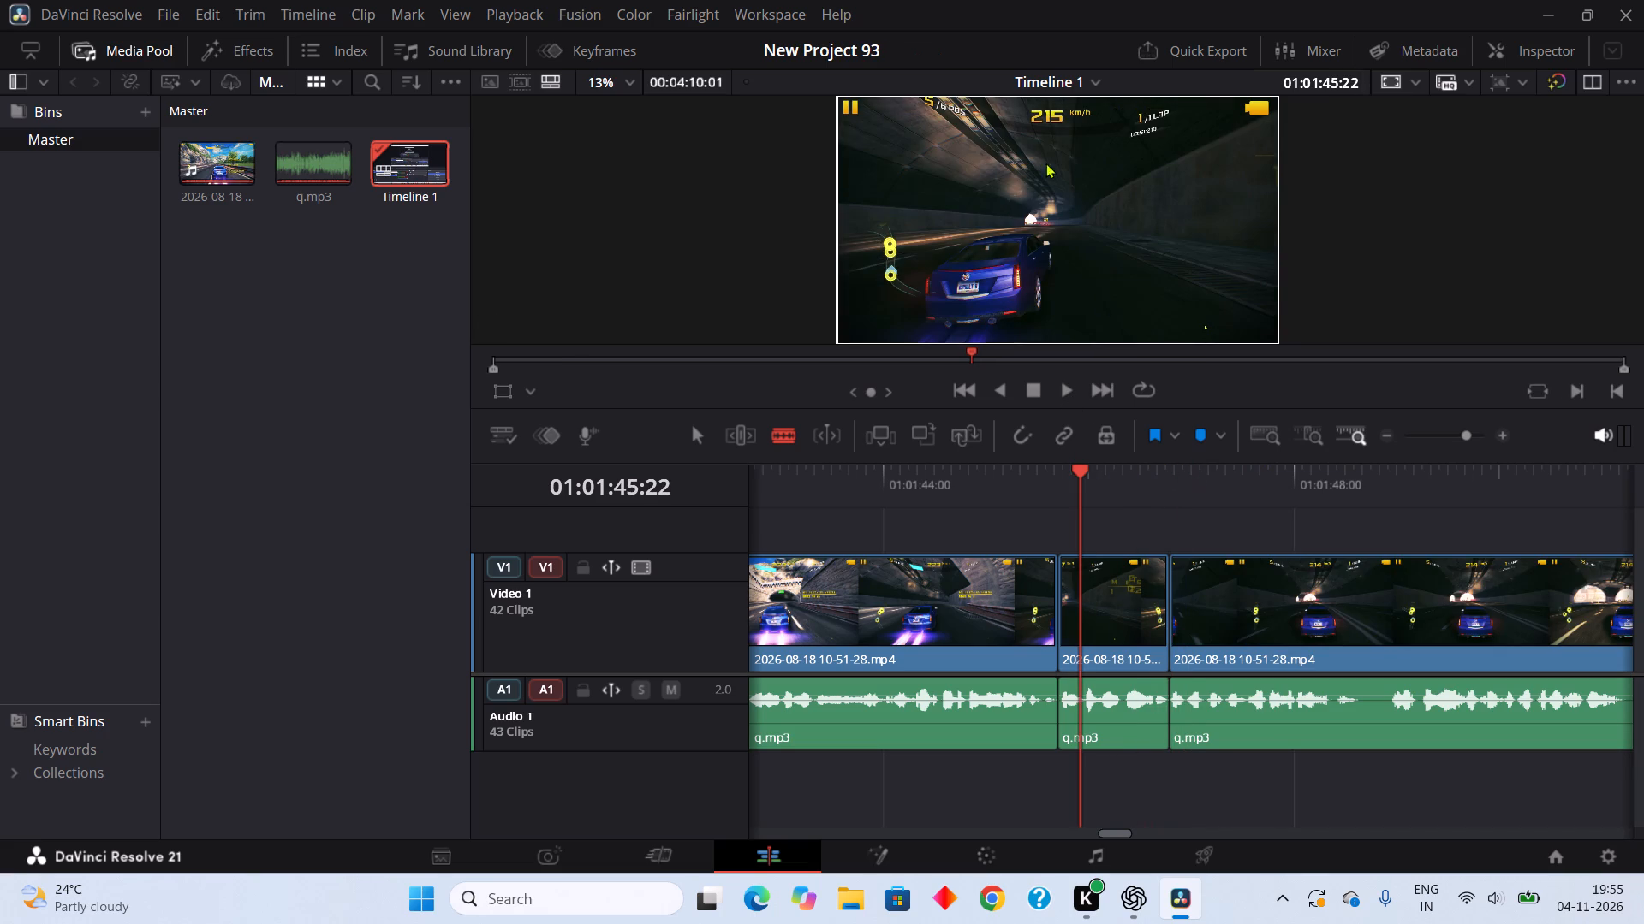
double_click(1066, 391)
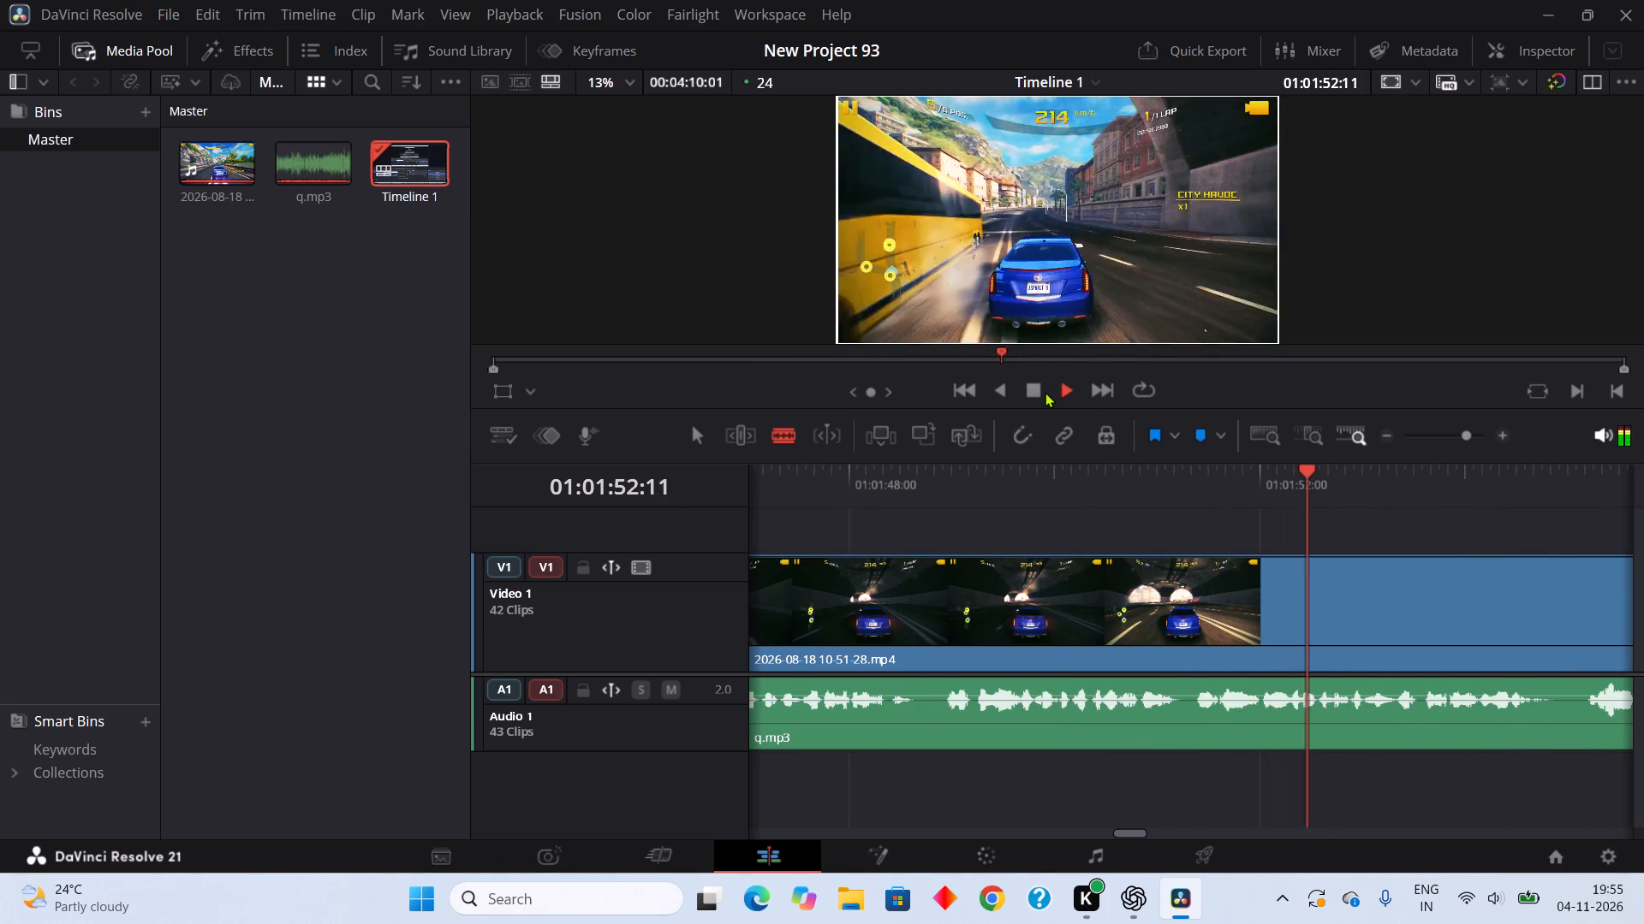
click(1045, 392)
click(914, 724)
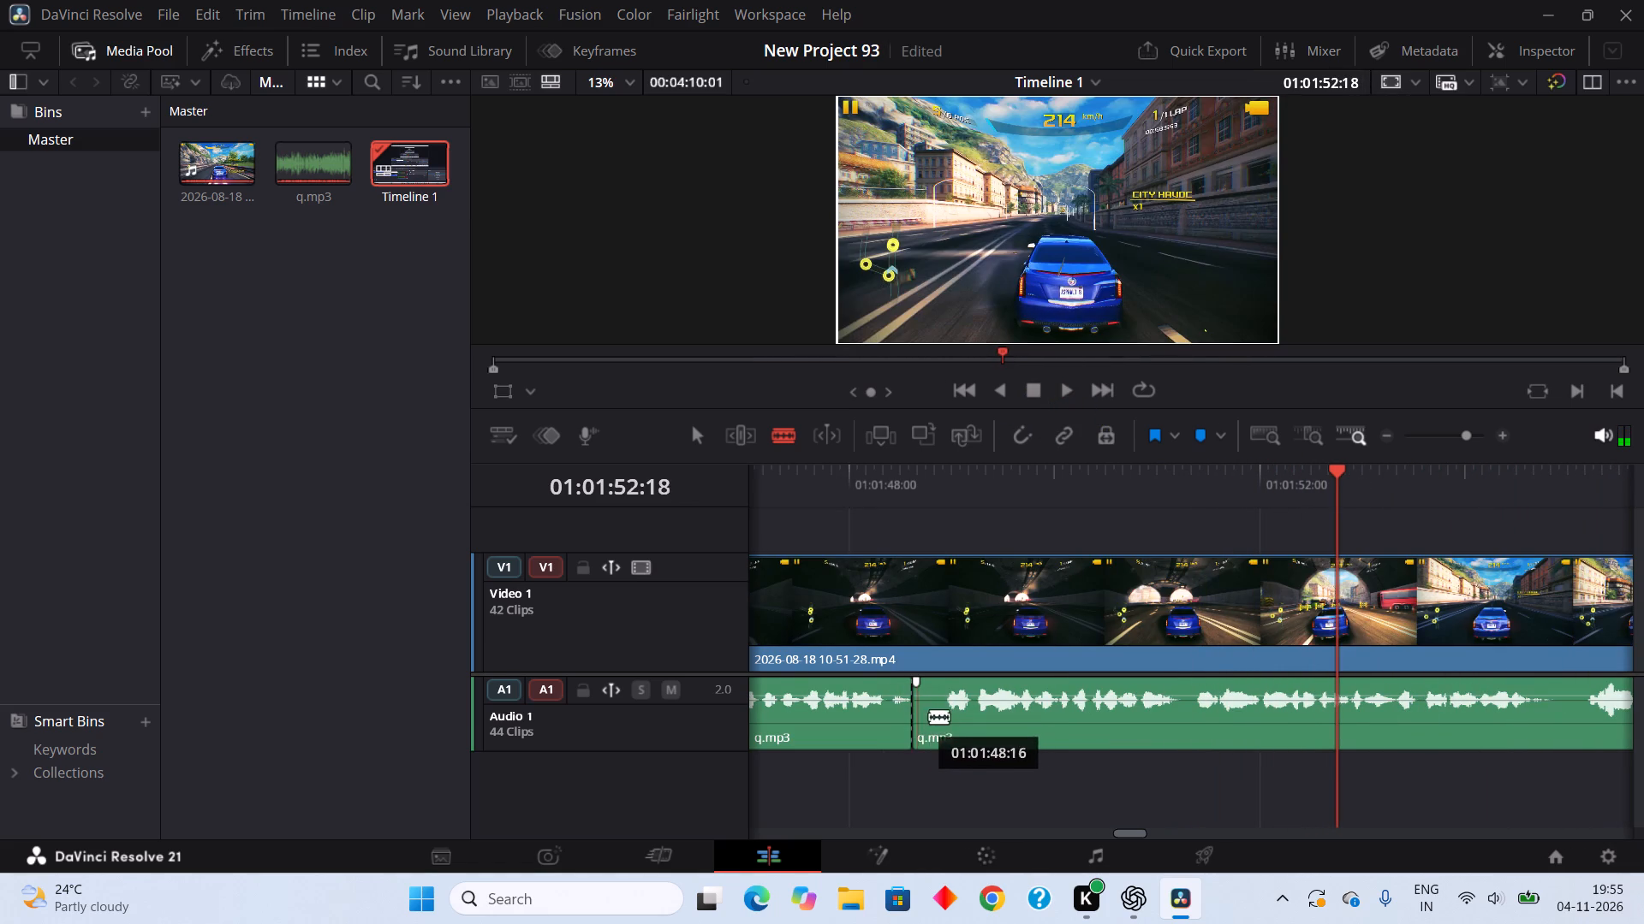
click(950, 721)
right_click(934, 722)
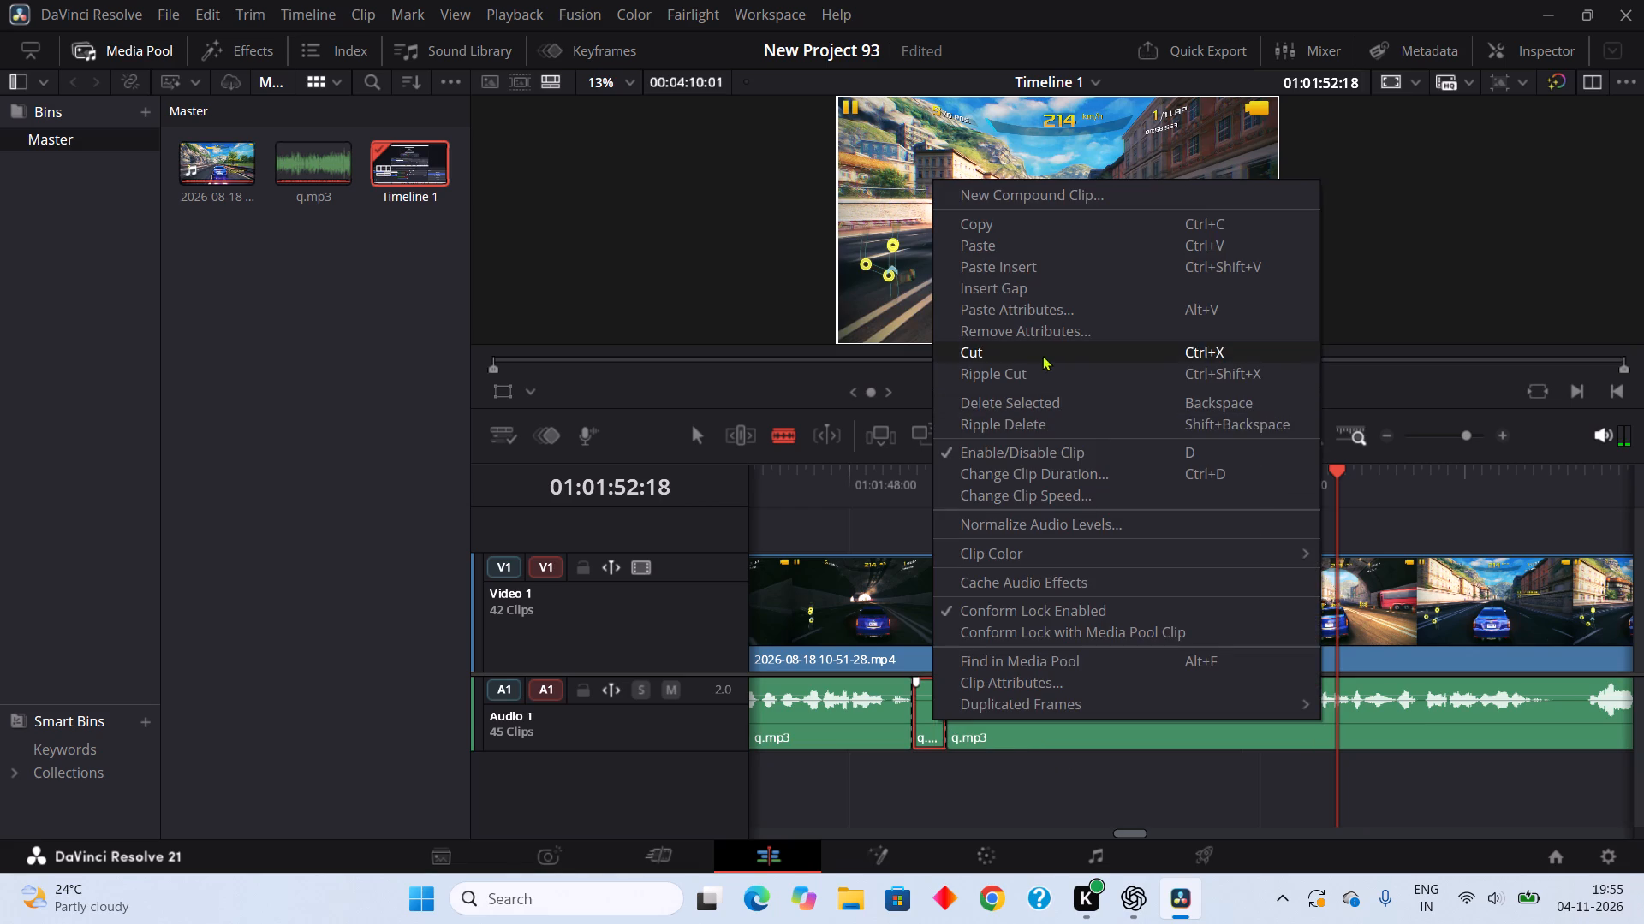
click(1033, 377)
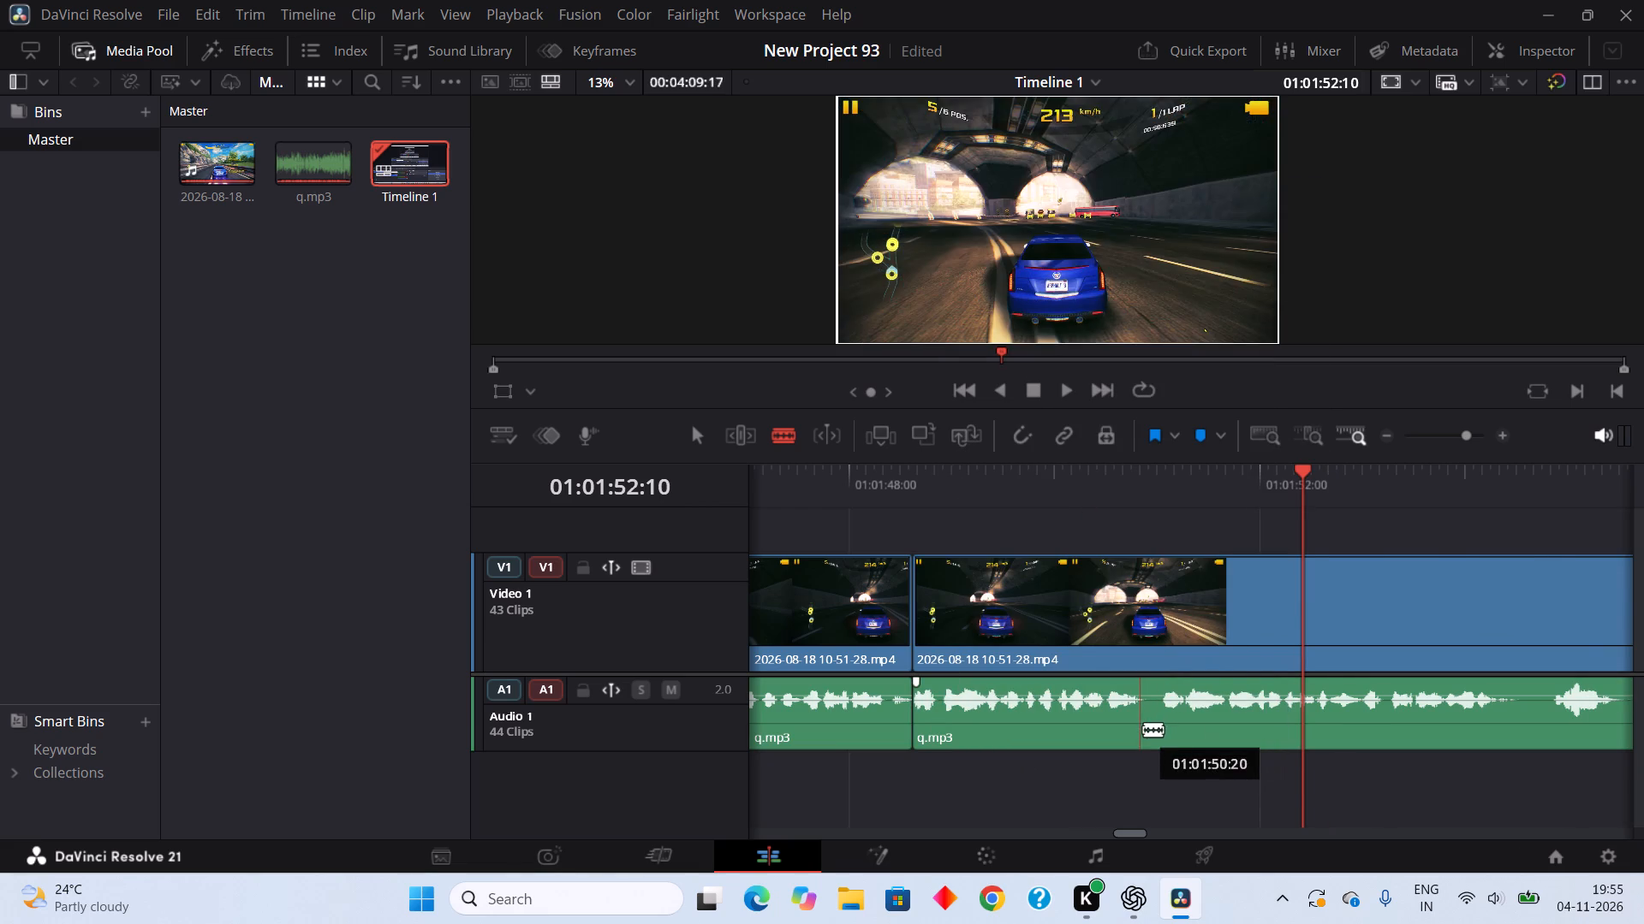
Split q.mp3 at about 01:01:50:20 and 01:01:51:01, and ripple cut the pause between the splits.
click(1143, 729)
click(1162, 724)
right_click(1147, 727)
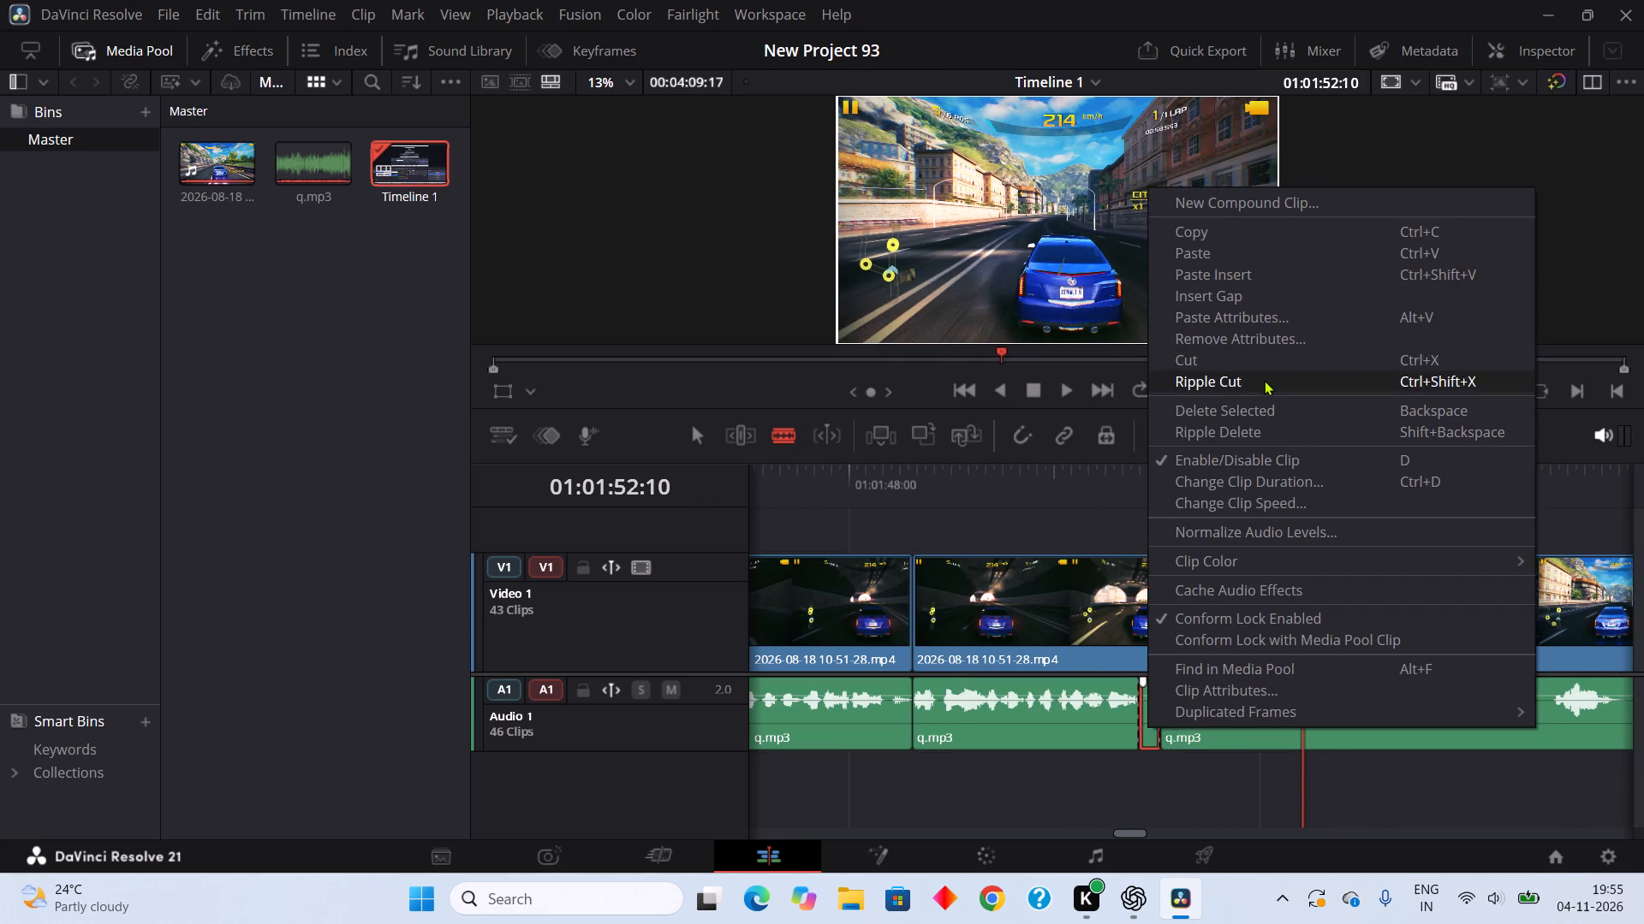
click(1264, 380)
Split q.mp3 at about 01:01:54:06 and 01:01:54:15, and ripple cut the pause between the splits.
double_click(1491, 733)
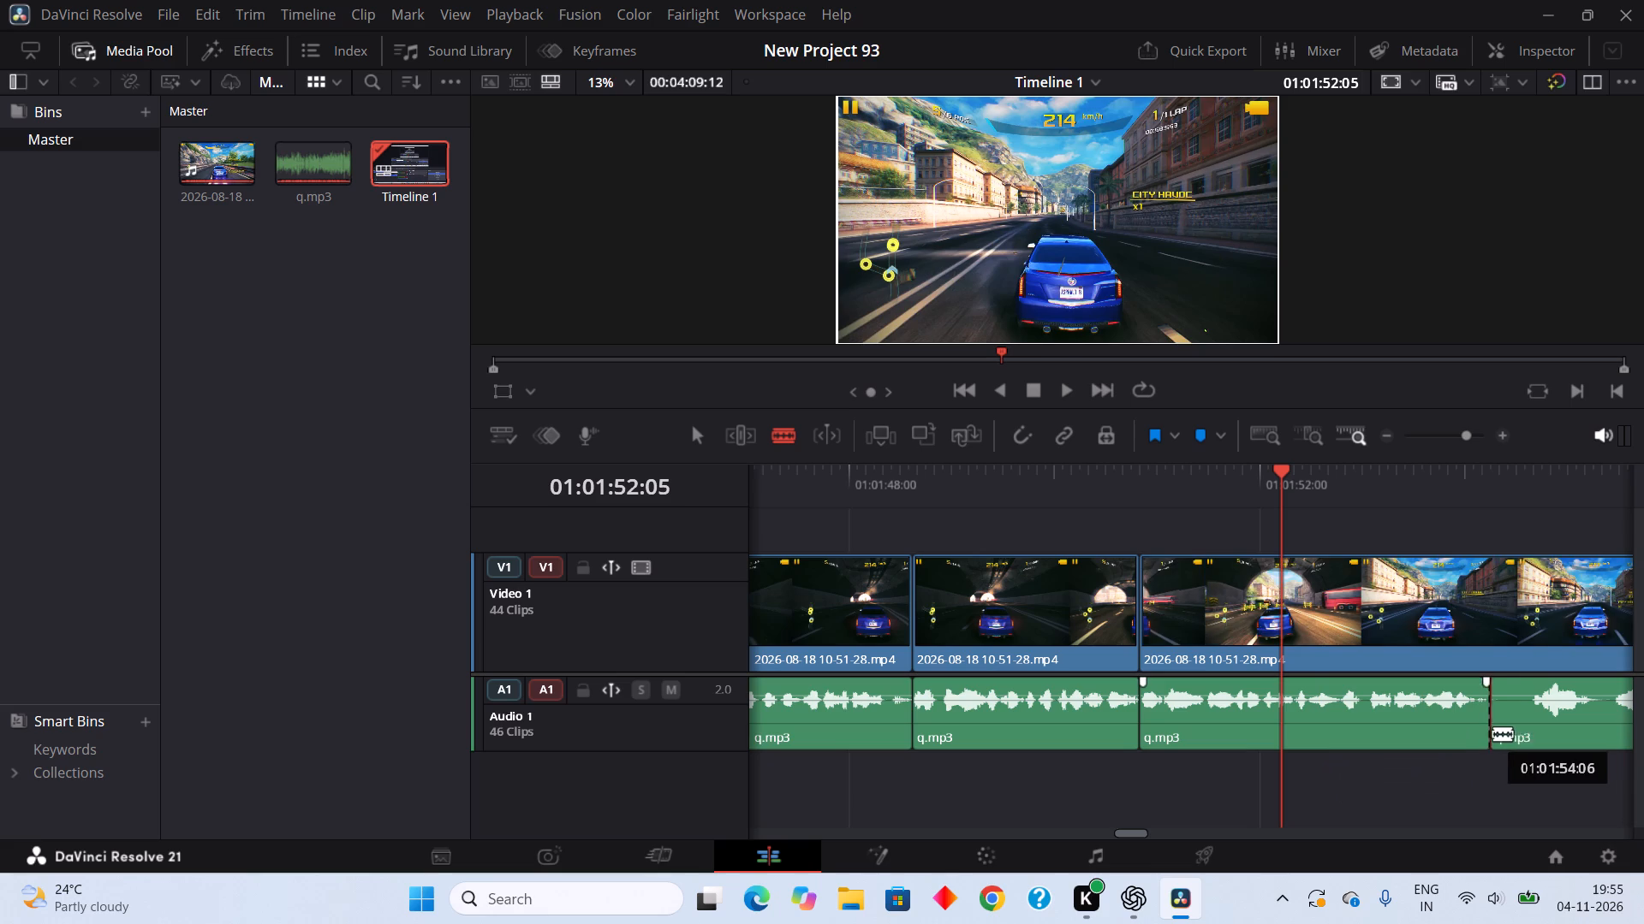
click(1530, 729)
right_click(1515, 725)
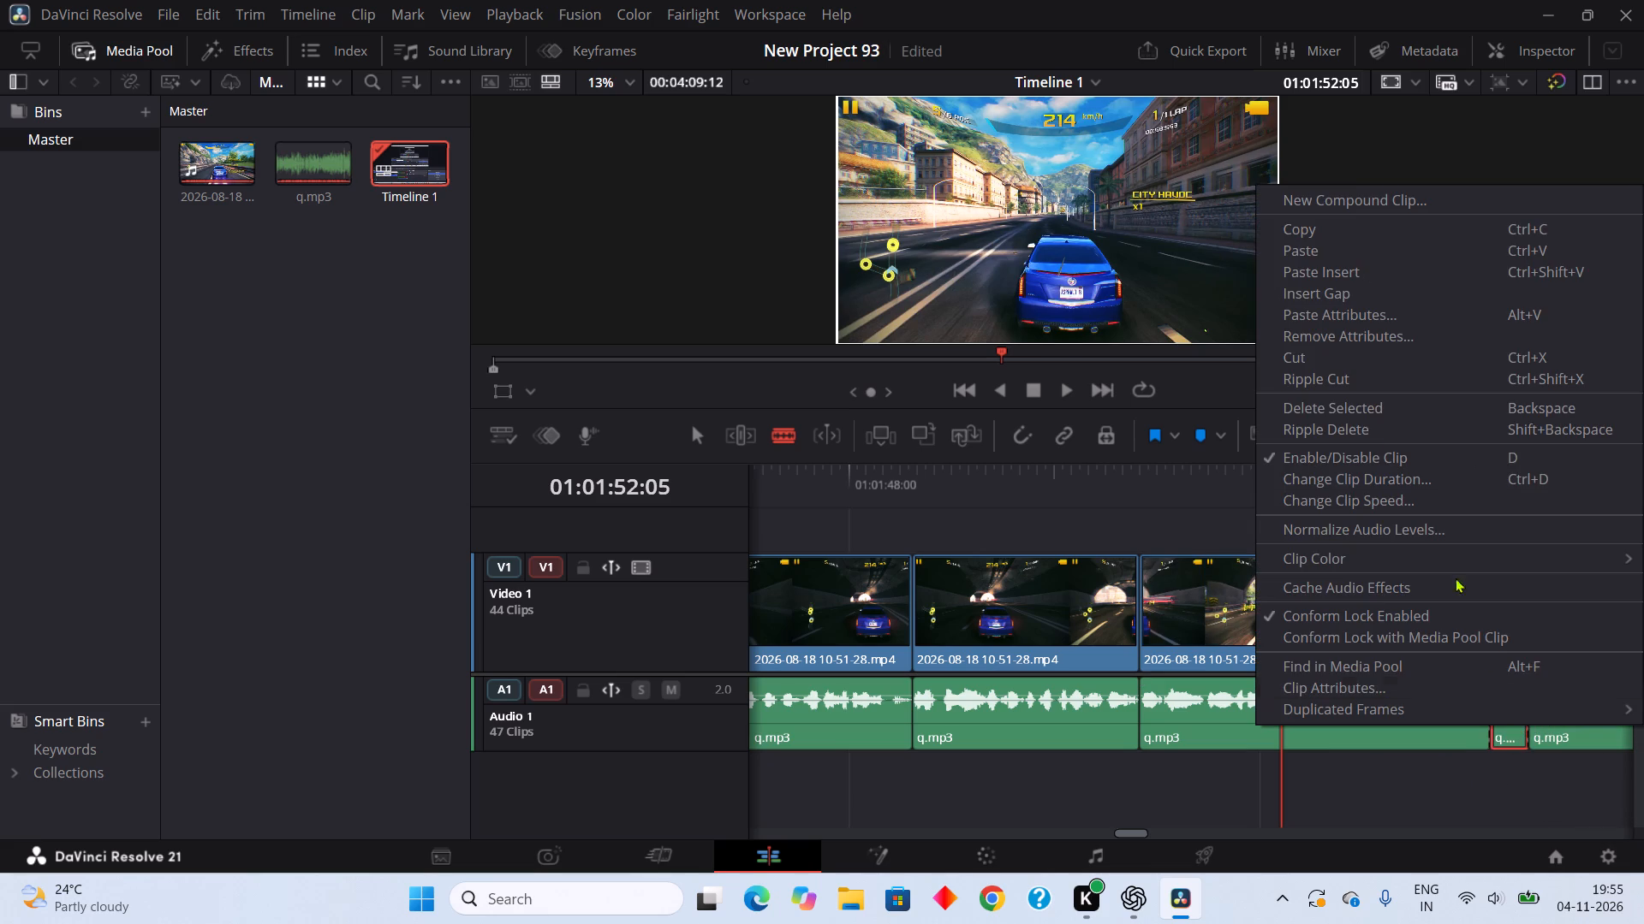
double_click(1331, 377)
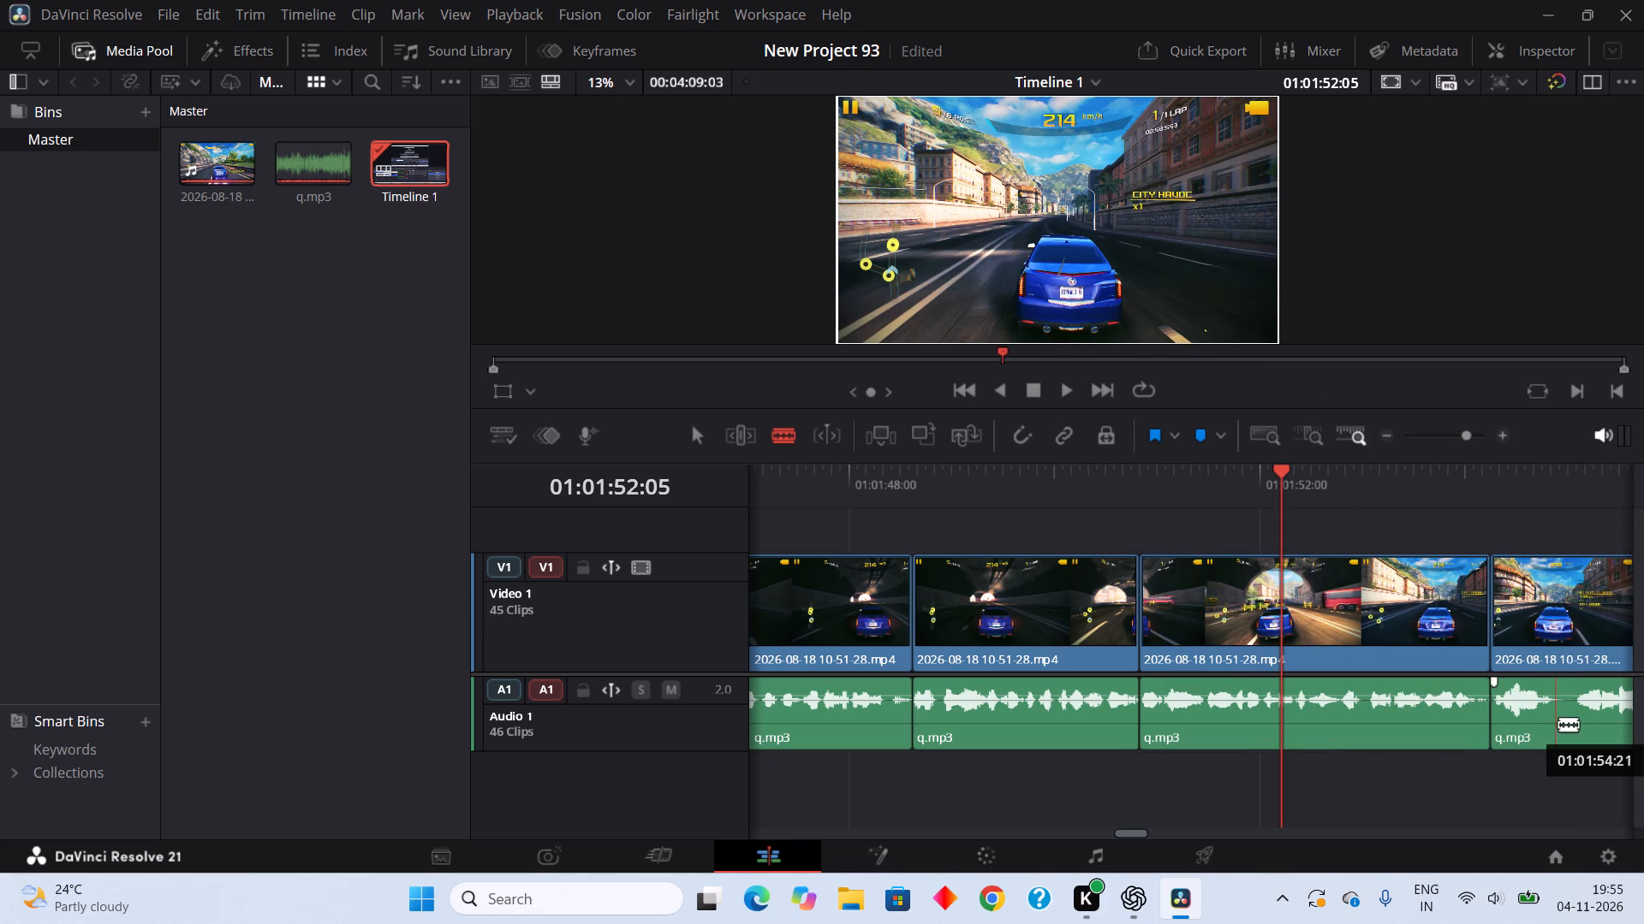
Split q.mp3 at about 01:01:54:22 and 01:01:55:02, and ripple cut the pause between the splits.
double_click(1561, 722)
click(1576, 717)
right_click(1570, 722)
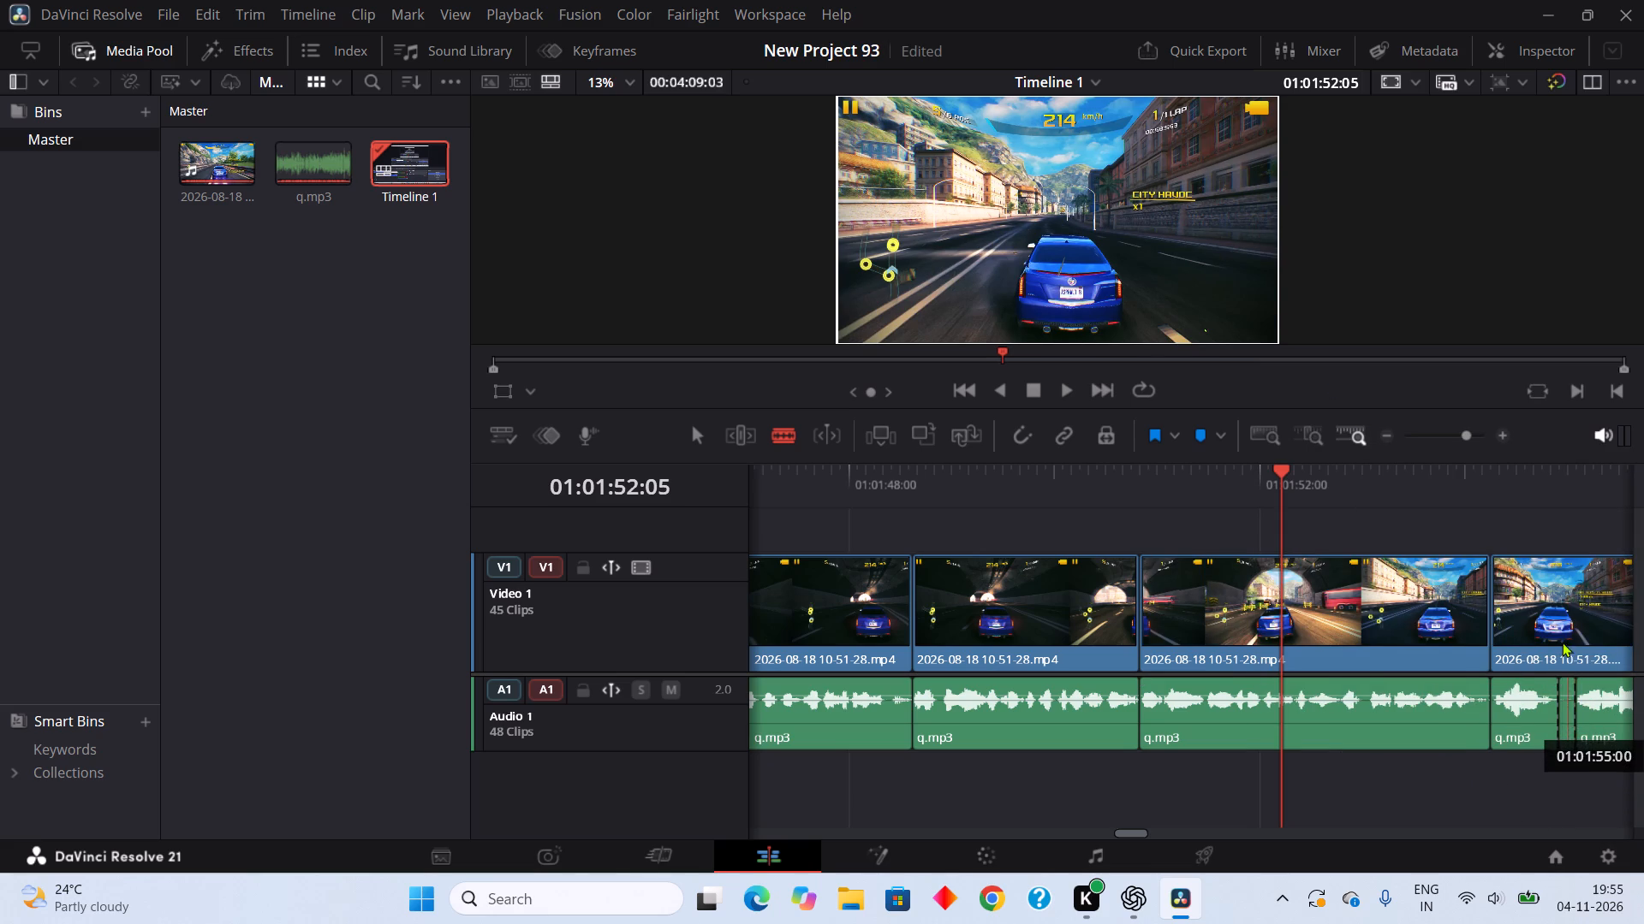
click(1328, 346)
Play on from 01:01:52:05, split q.mp3 at about 01:01:58:21 and 01:01:59:04, and ripple cut the pause between the splits.
double_click(1066, 388)
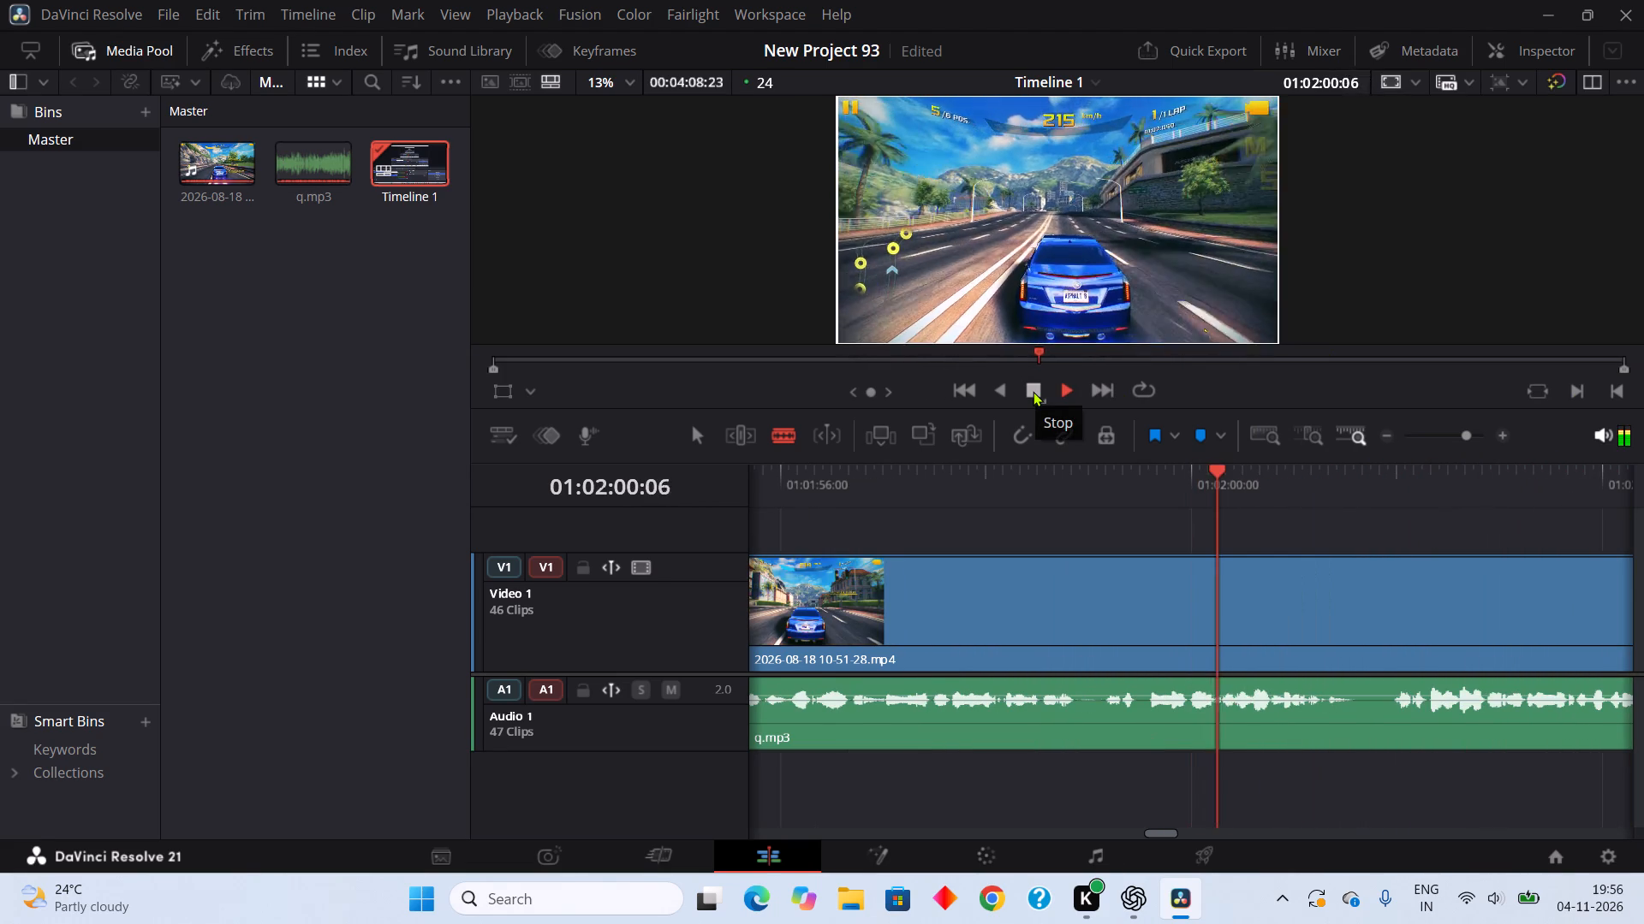
click(1033, 391)
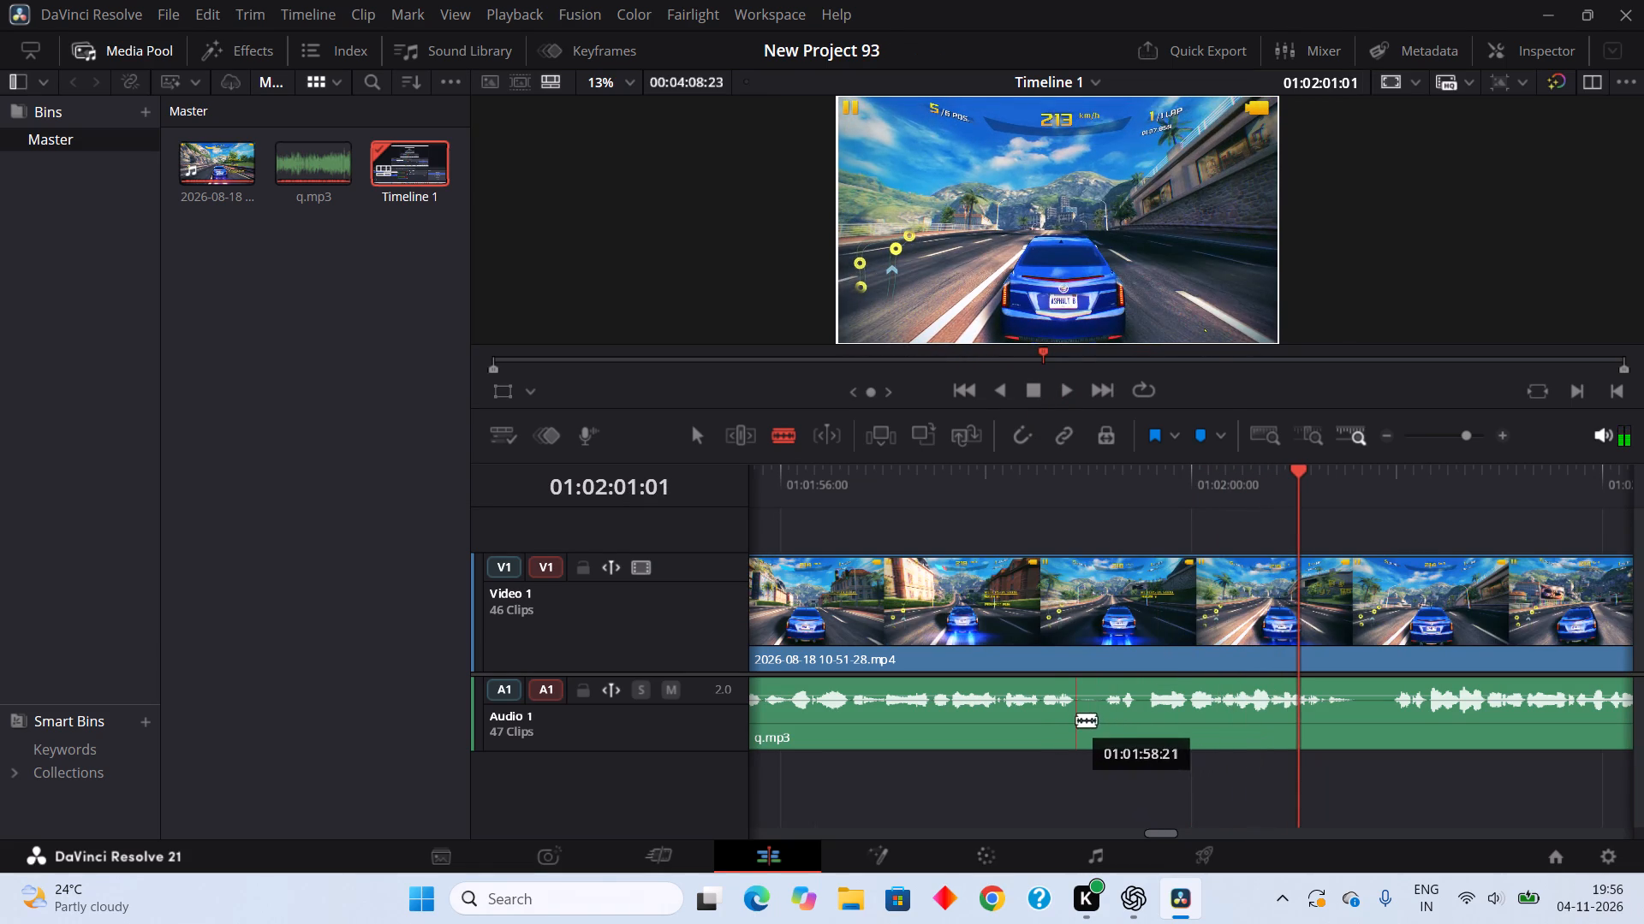
click(1079, 726)
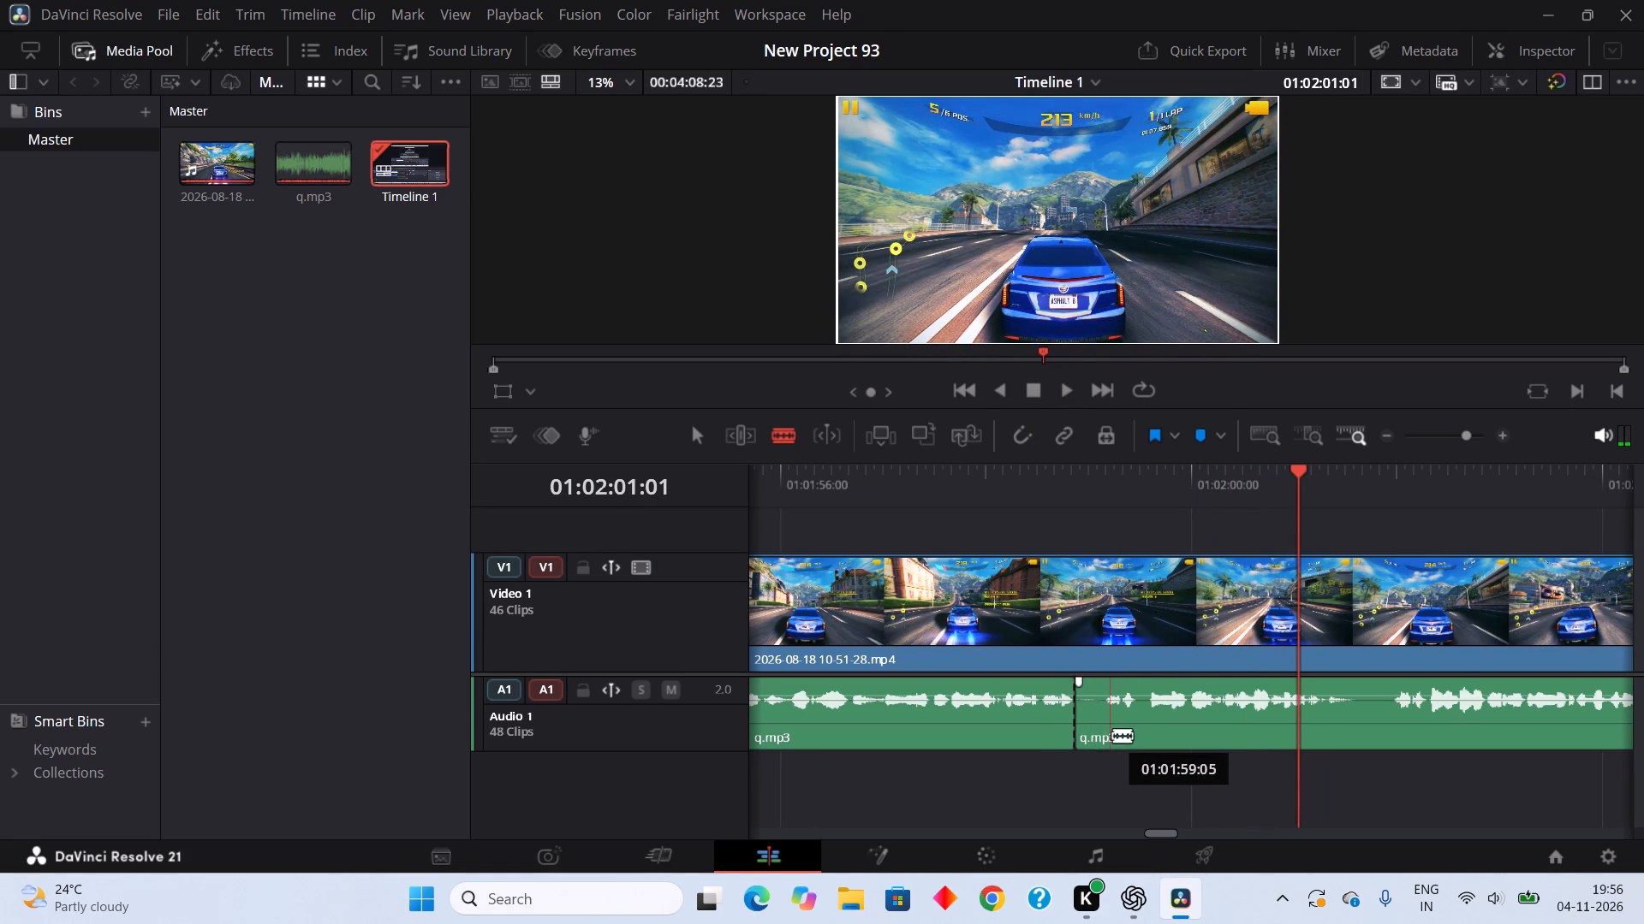
click(1107, 737)
right_click(1095, 731)
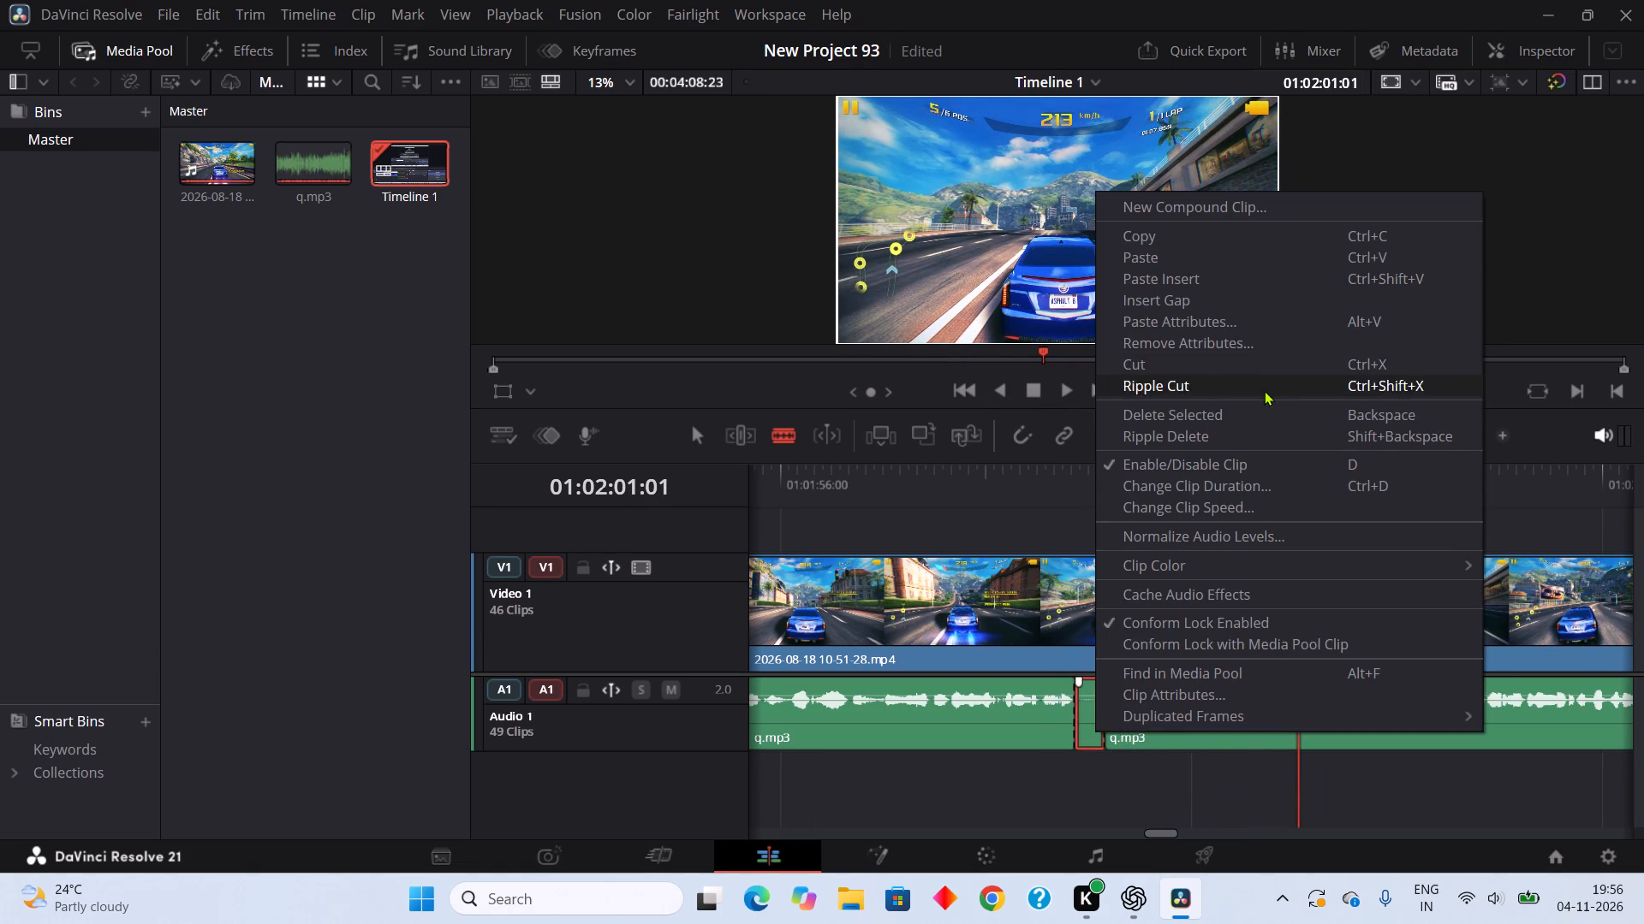
click(1264, 390)
Split q.mp3 at about 01:02:01:07 and 01:02:01:15, and ripple cut the pause between the splits.
click(1328, 737)
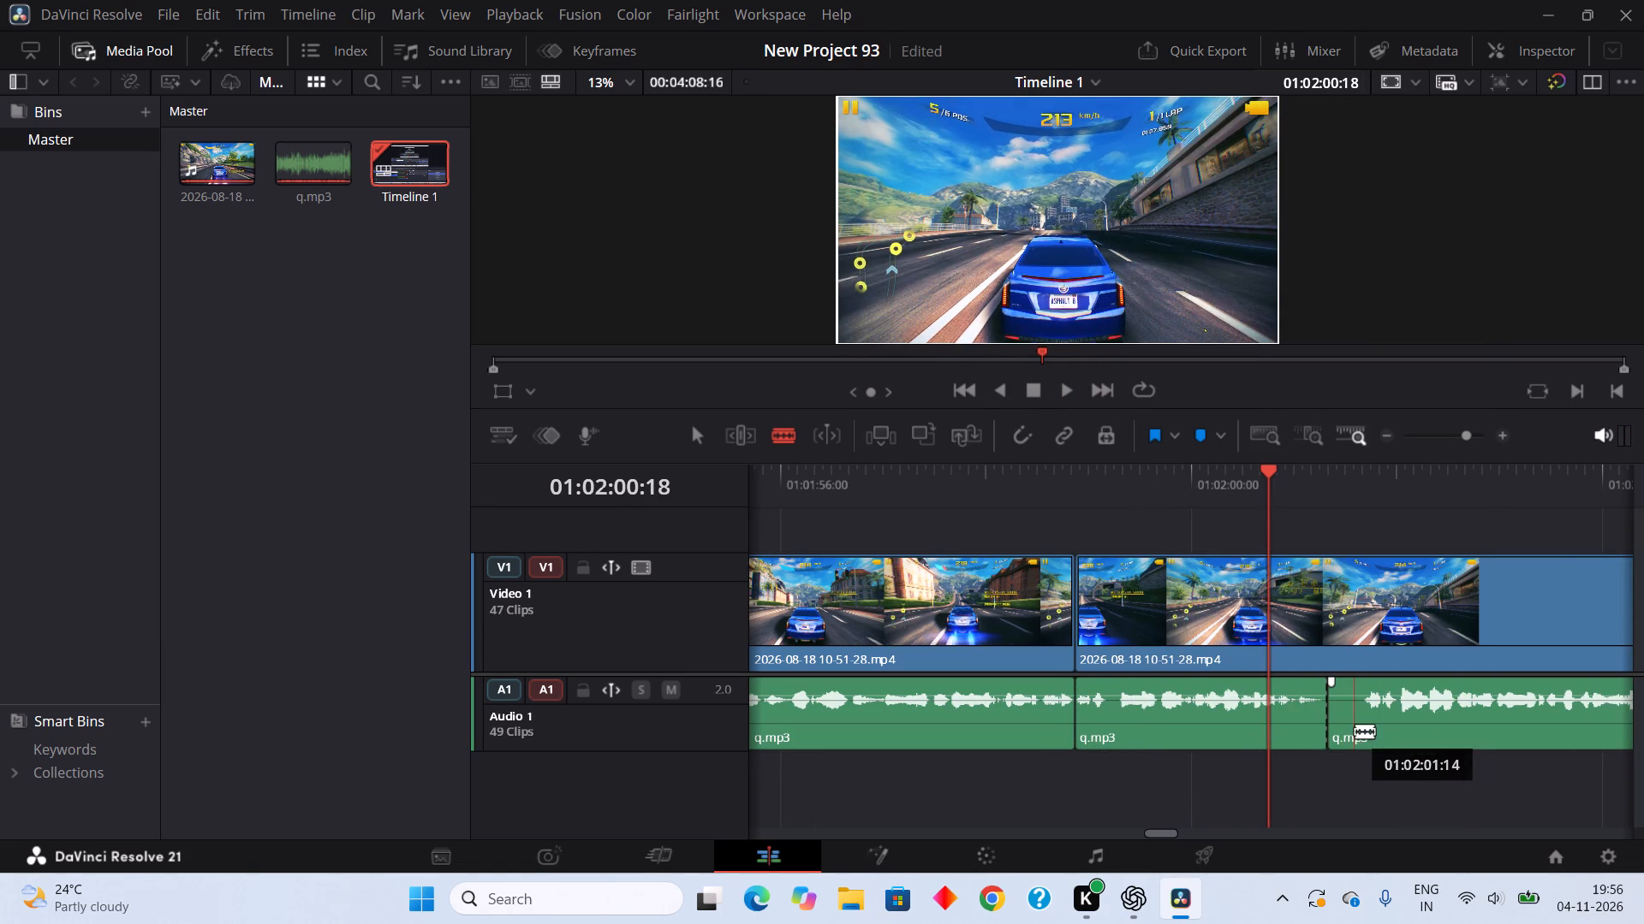
click(1365, 733)
right_click(1347, 726)
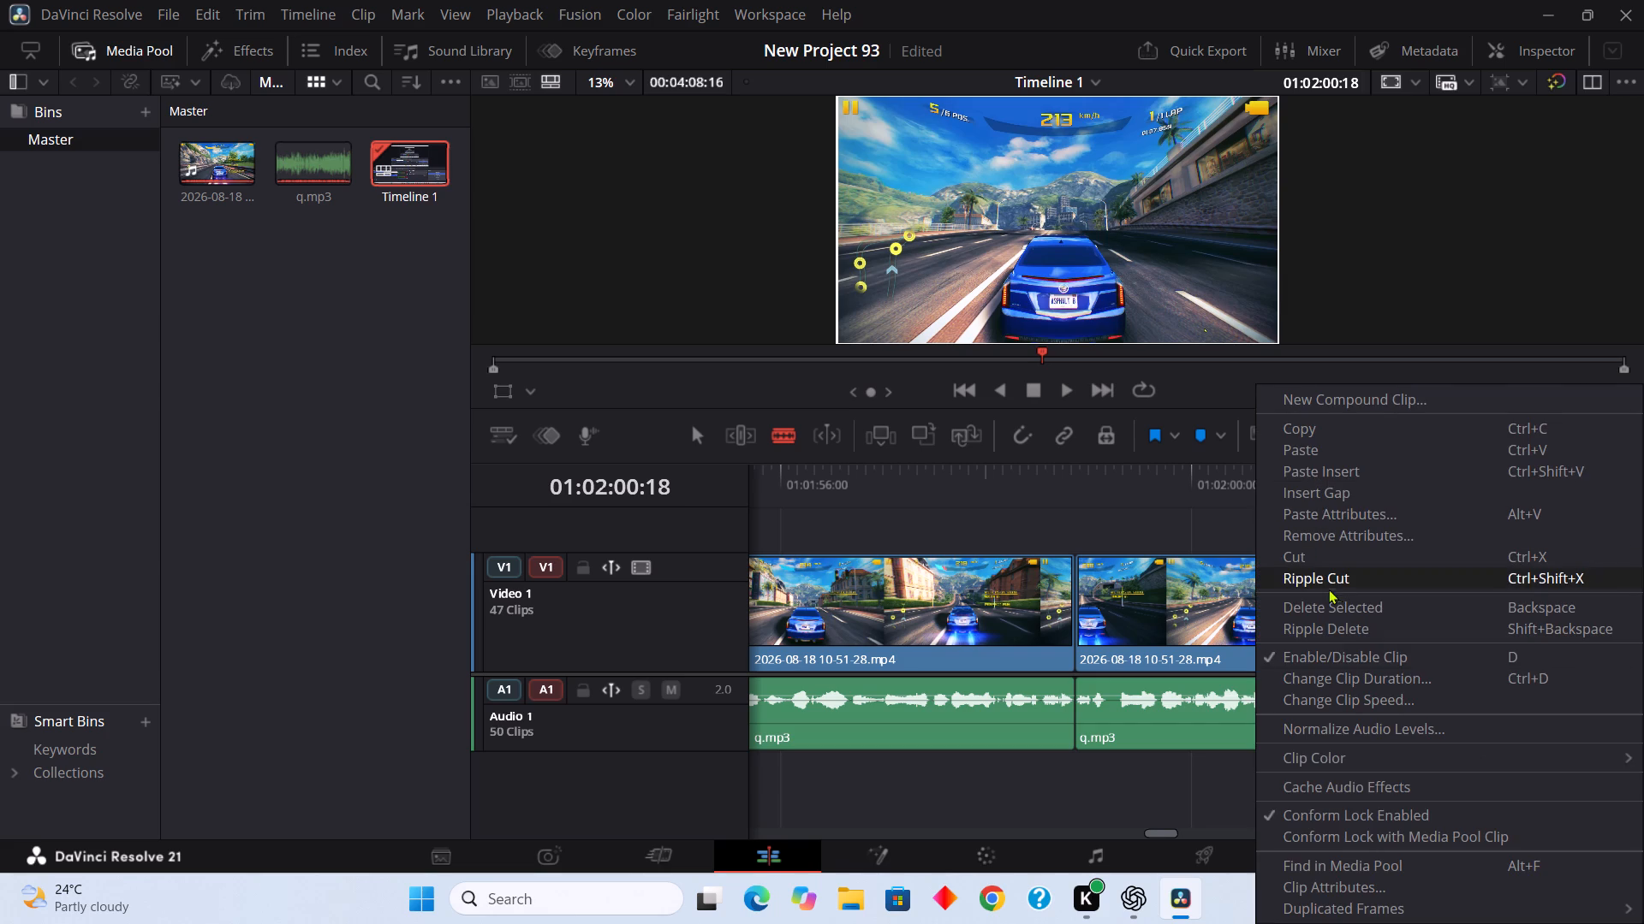
click(1325, 574)
Play on to about 01:02:05:10, split q.mp3 at about 01:02:04:14 and 01:02:04:23, and ripple cut the pause between the splits.
double_click(1064, 396)
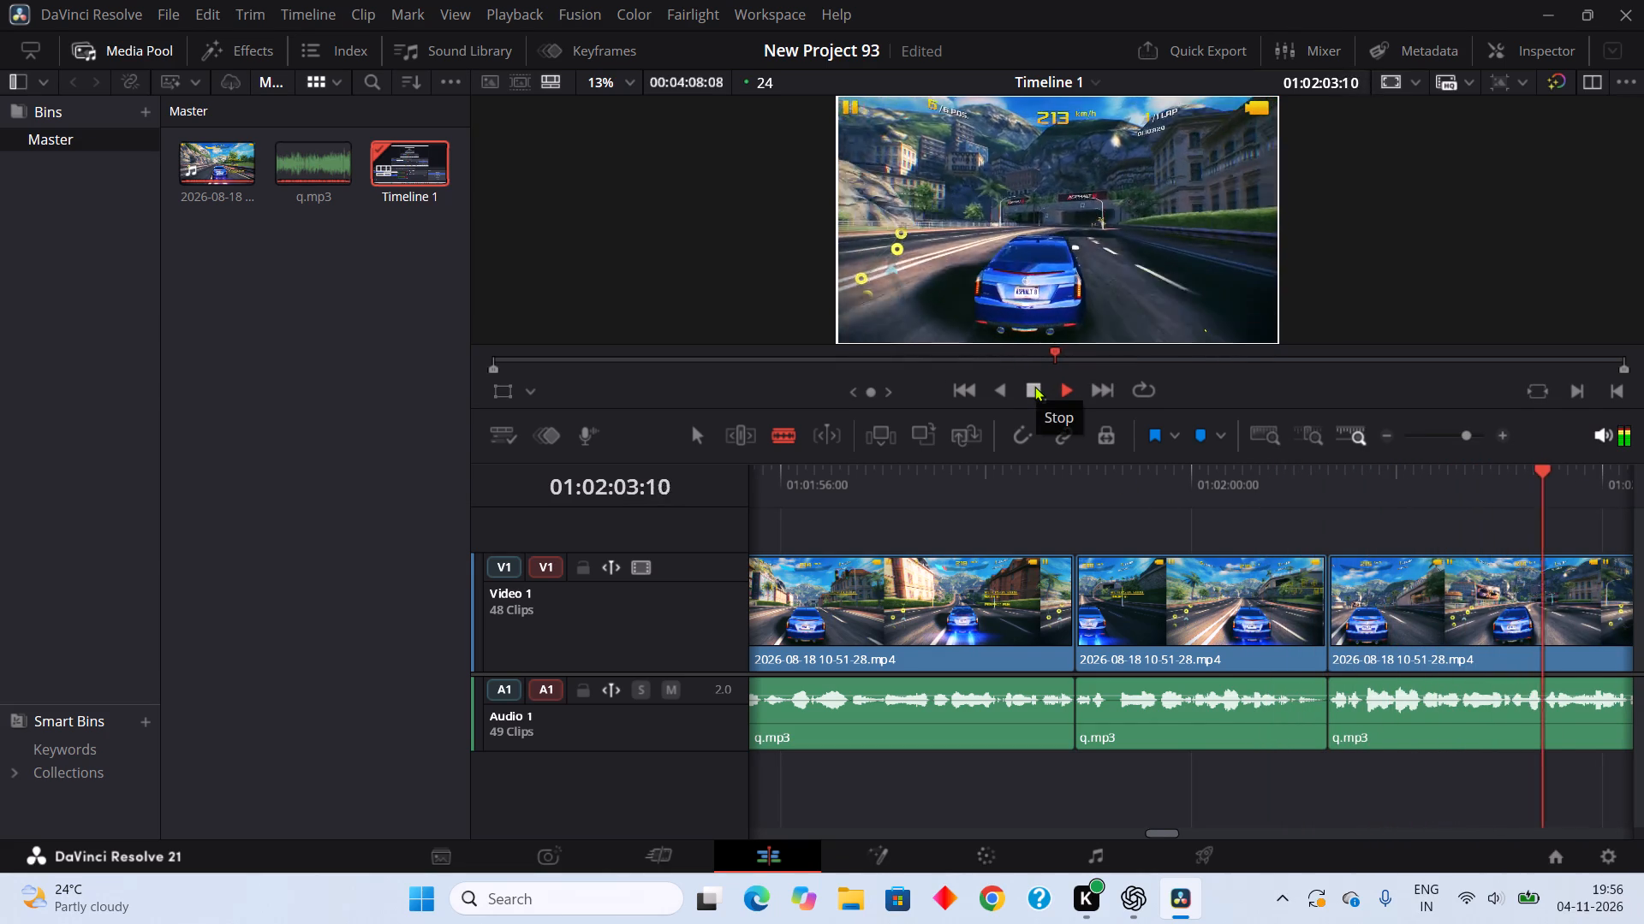
click(1036, 386)
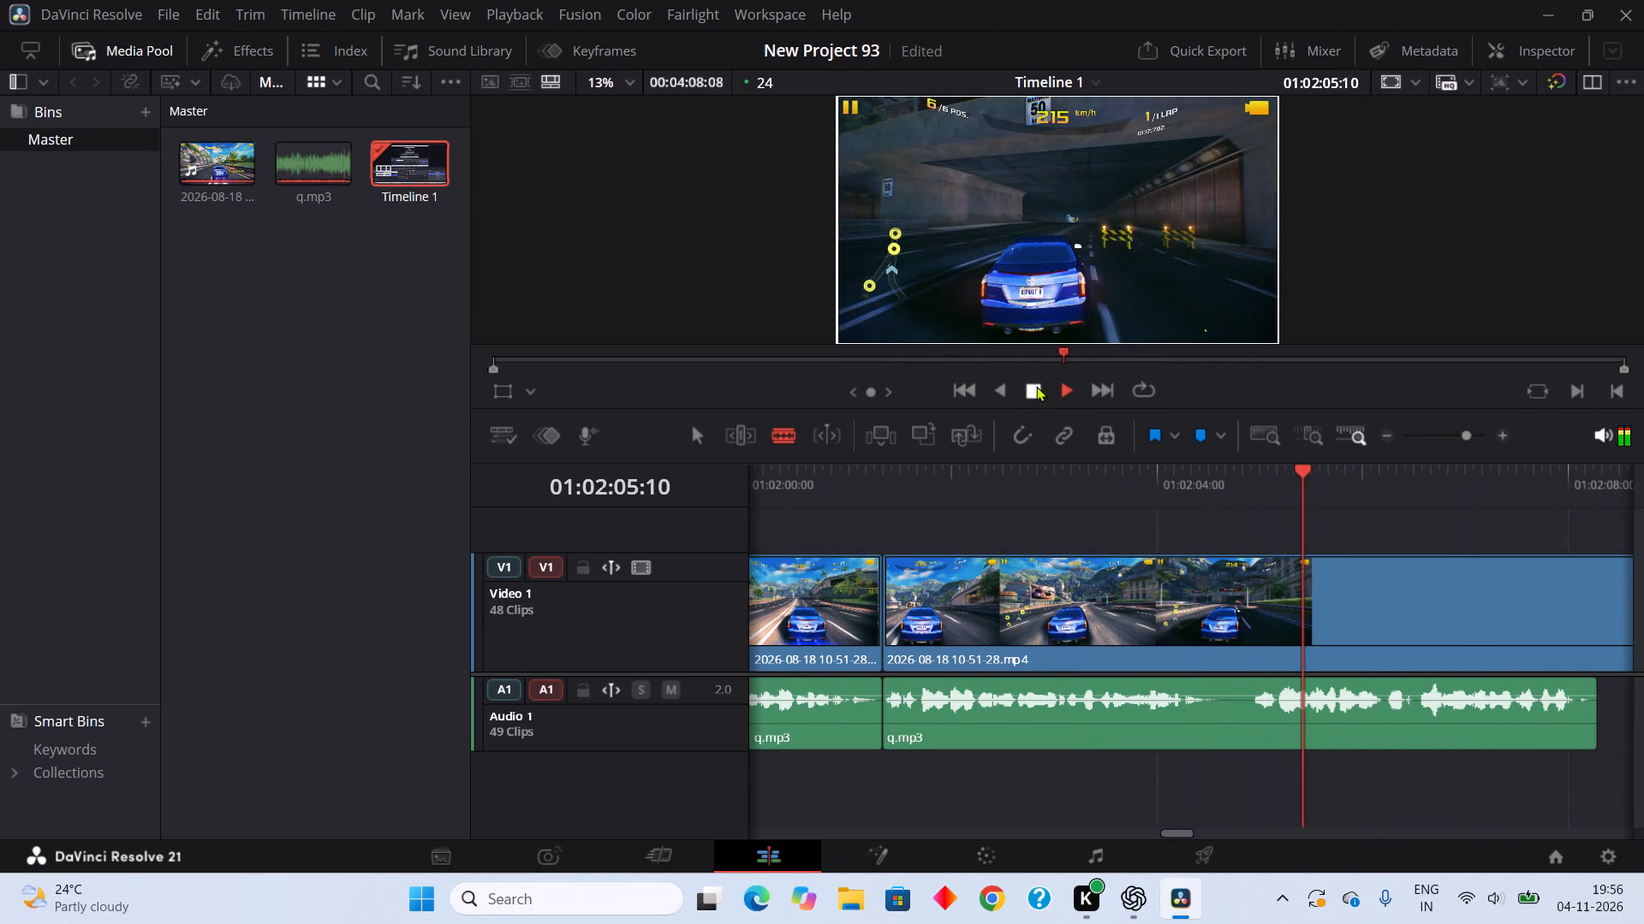
click(1217, 740)
click(1258, 713)
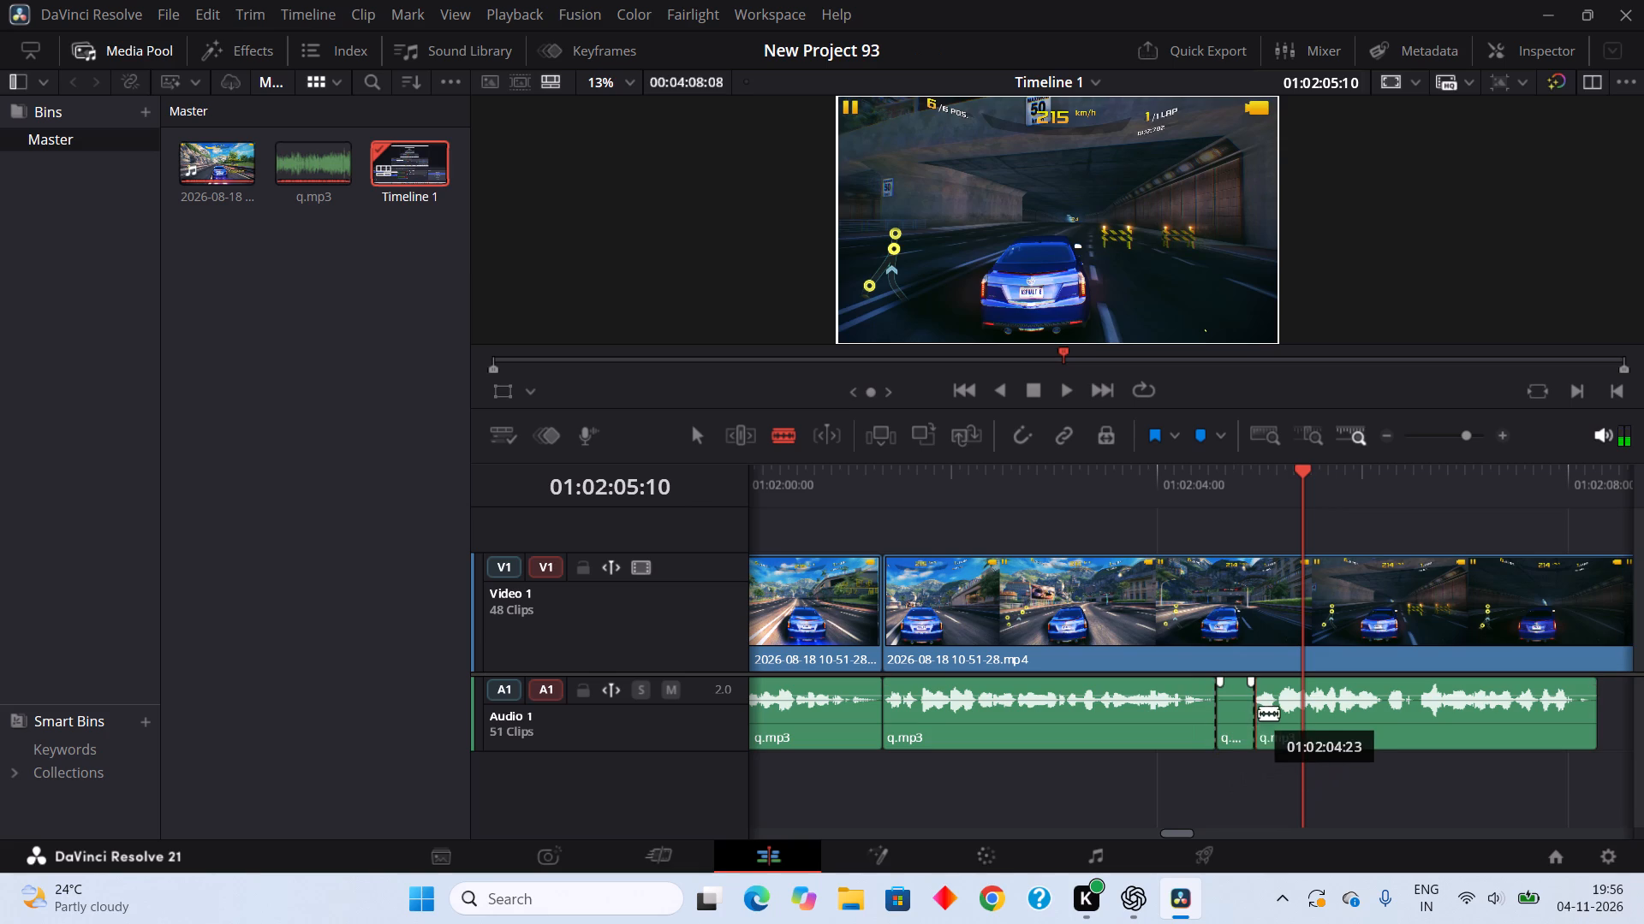
right_click(1246, 720)
click(1320, 370)
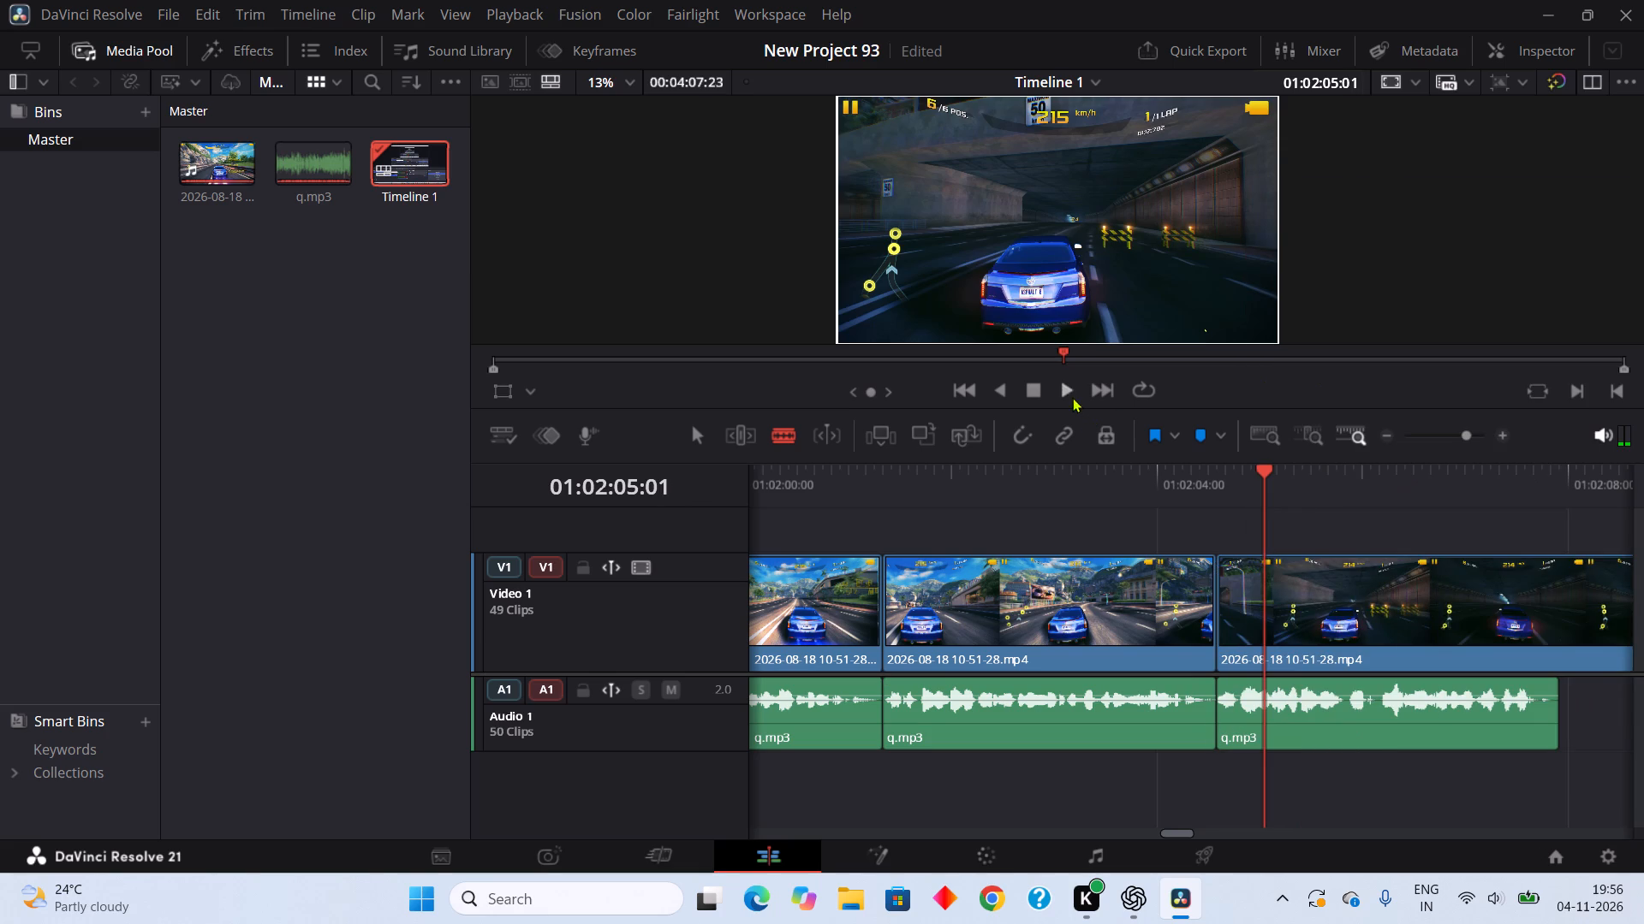
Play on past the end of the audio, split q.mp3 at about 01:02:07:19, and ripple cut its short silent tail.
click(1064, 389)
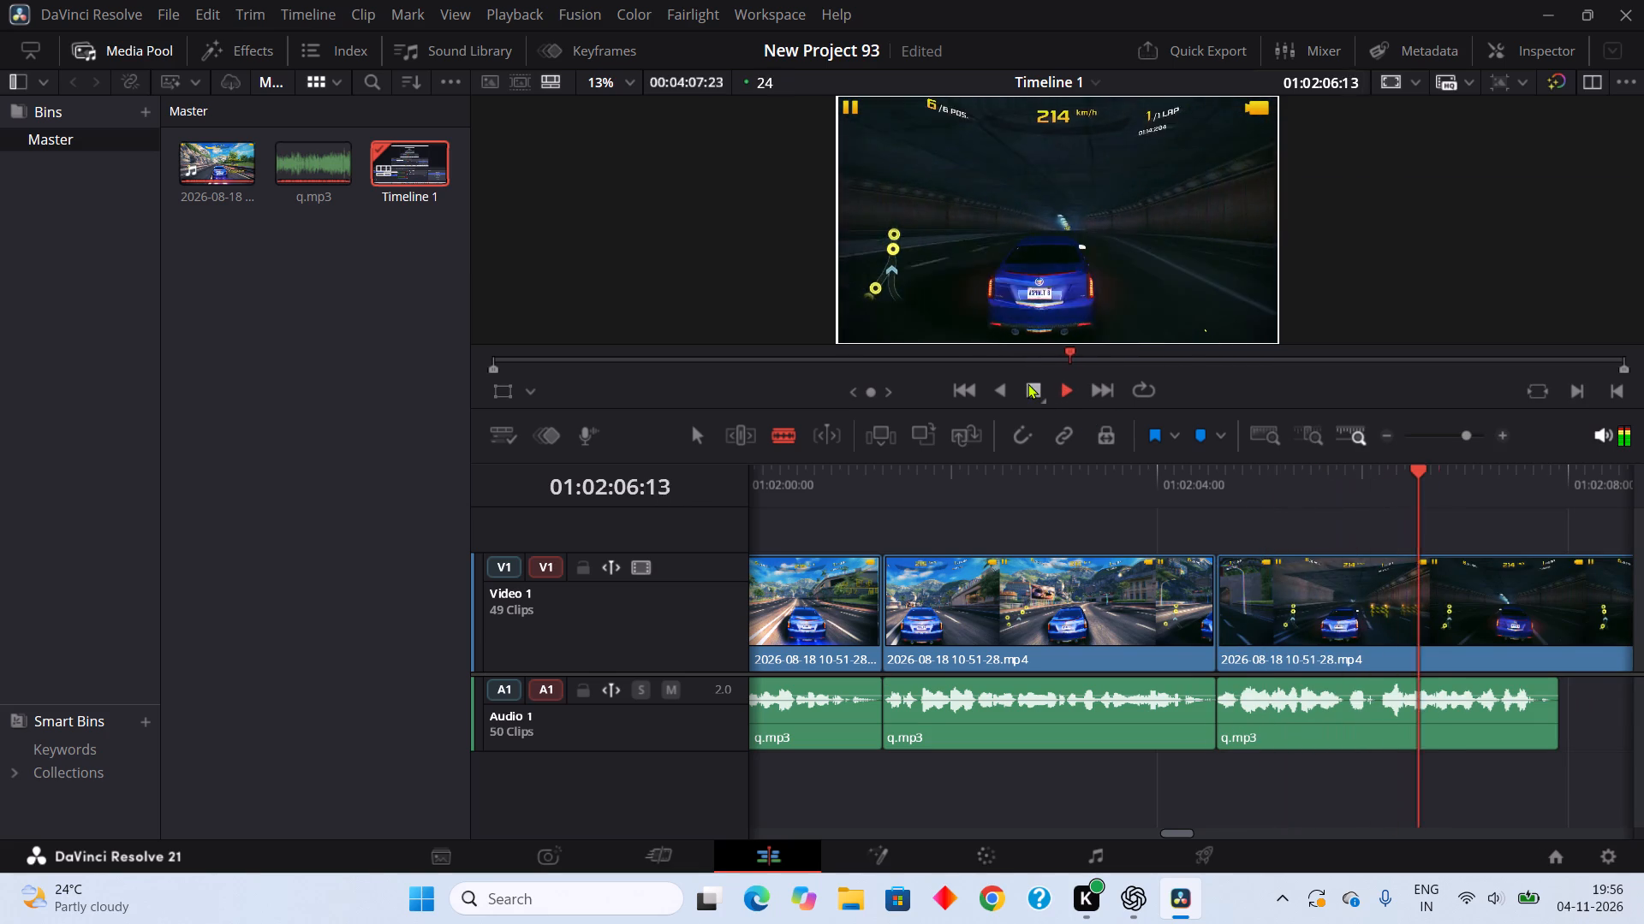
click(1037, 394)
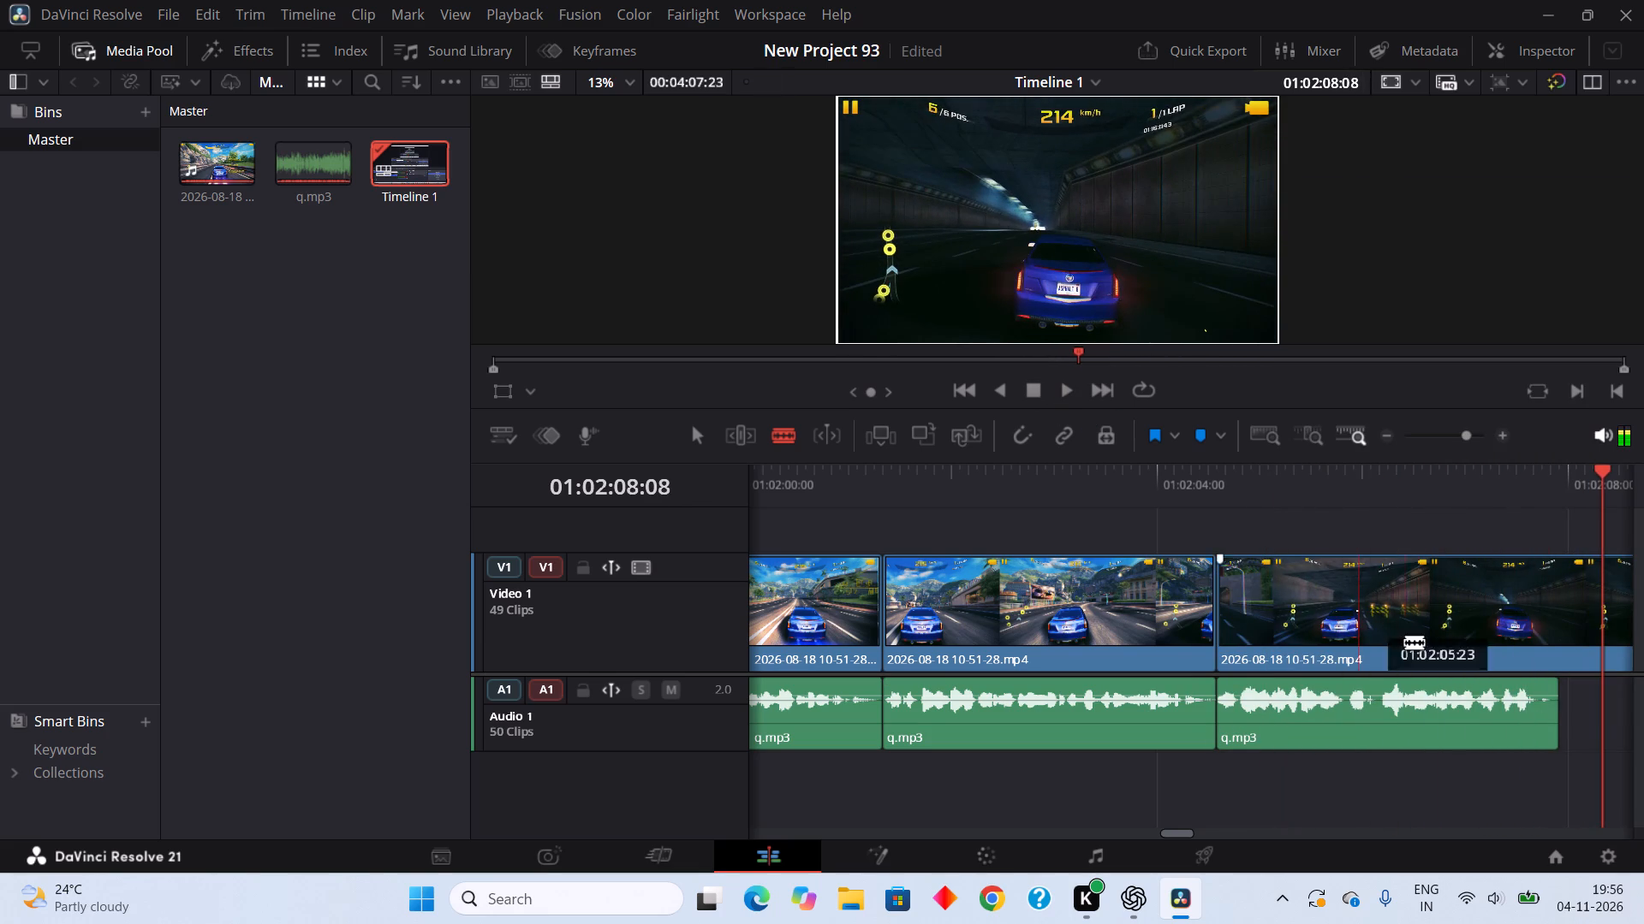
click(1546, 731)
right_click(1547, 730)
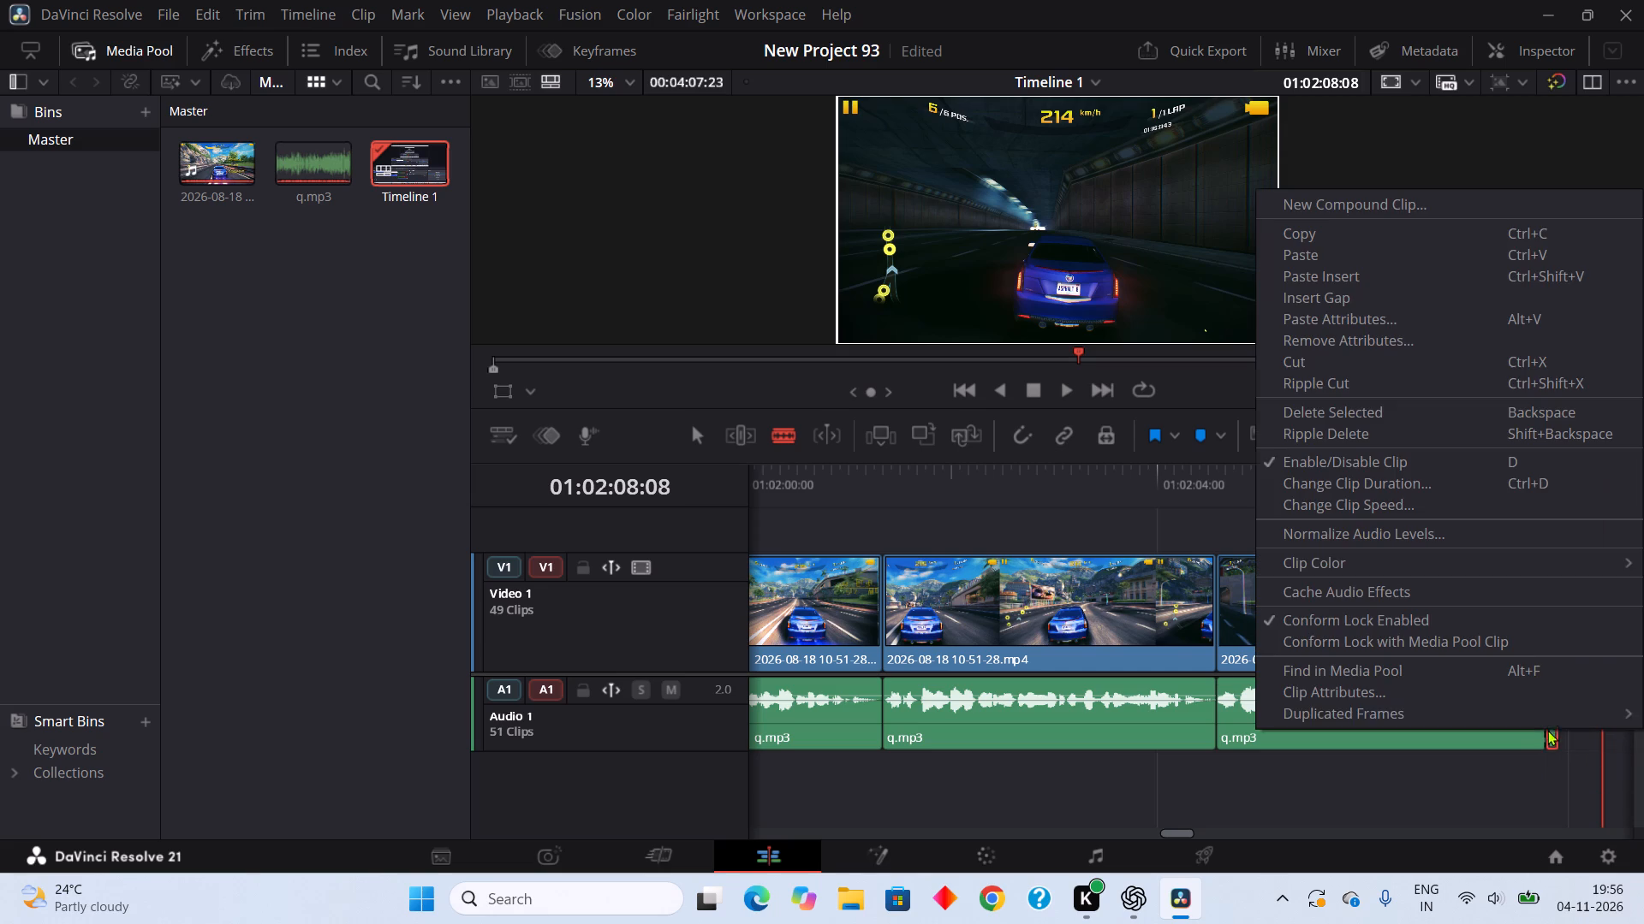
click(1308, 388)
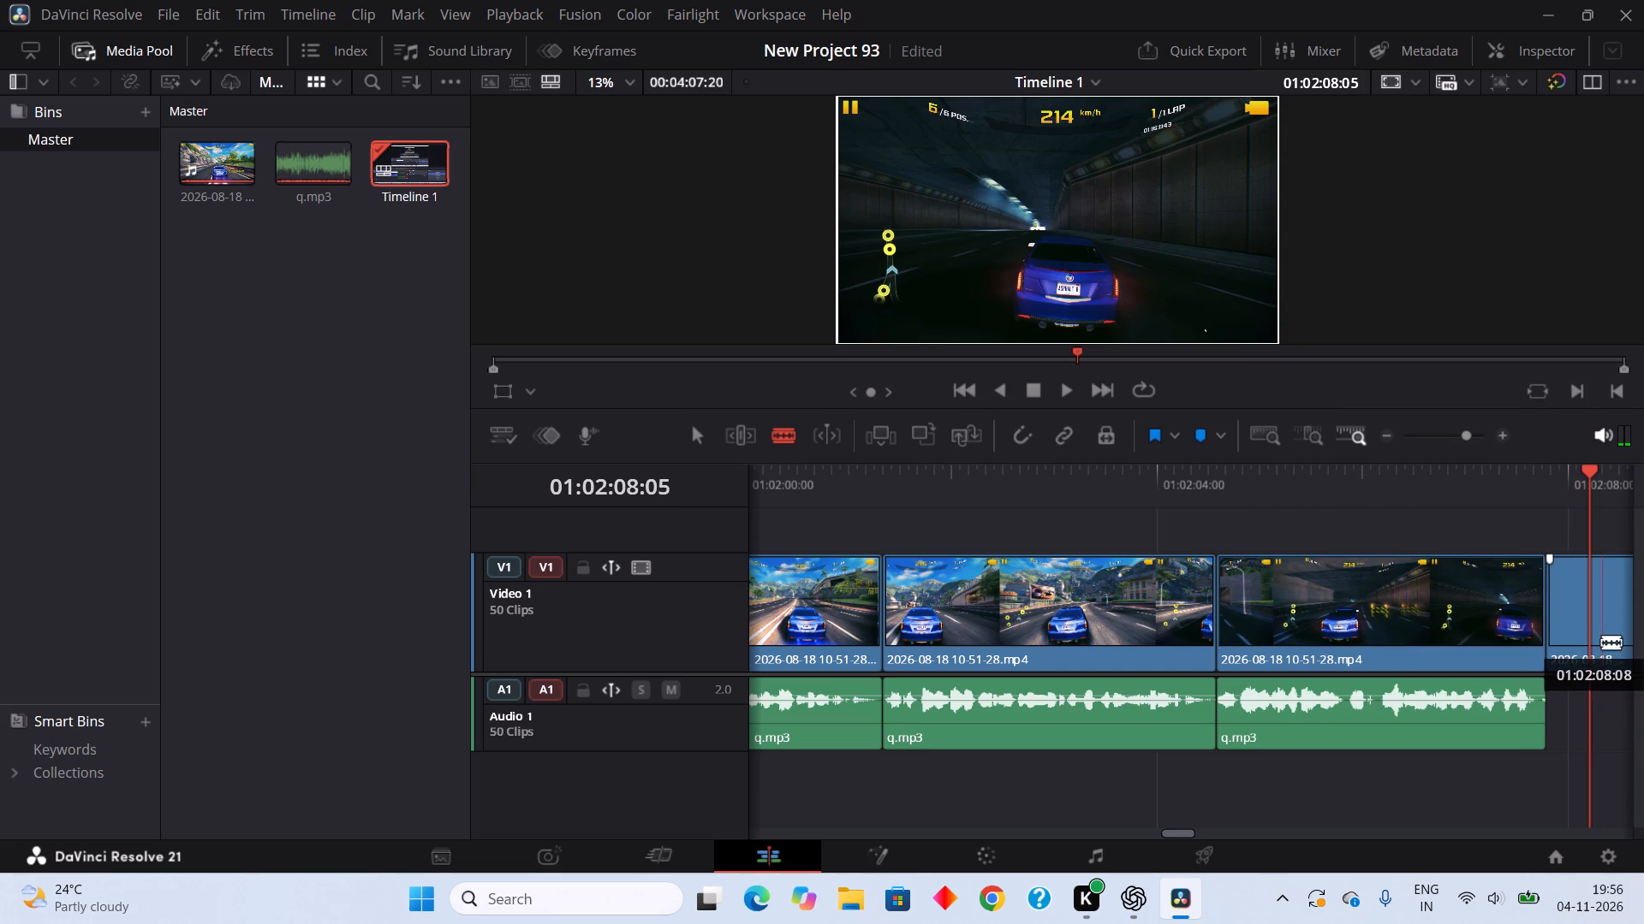
Cut the leftover gameplay video clip after the end of the q.mp3 audio.
right_click(1570, 664)
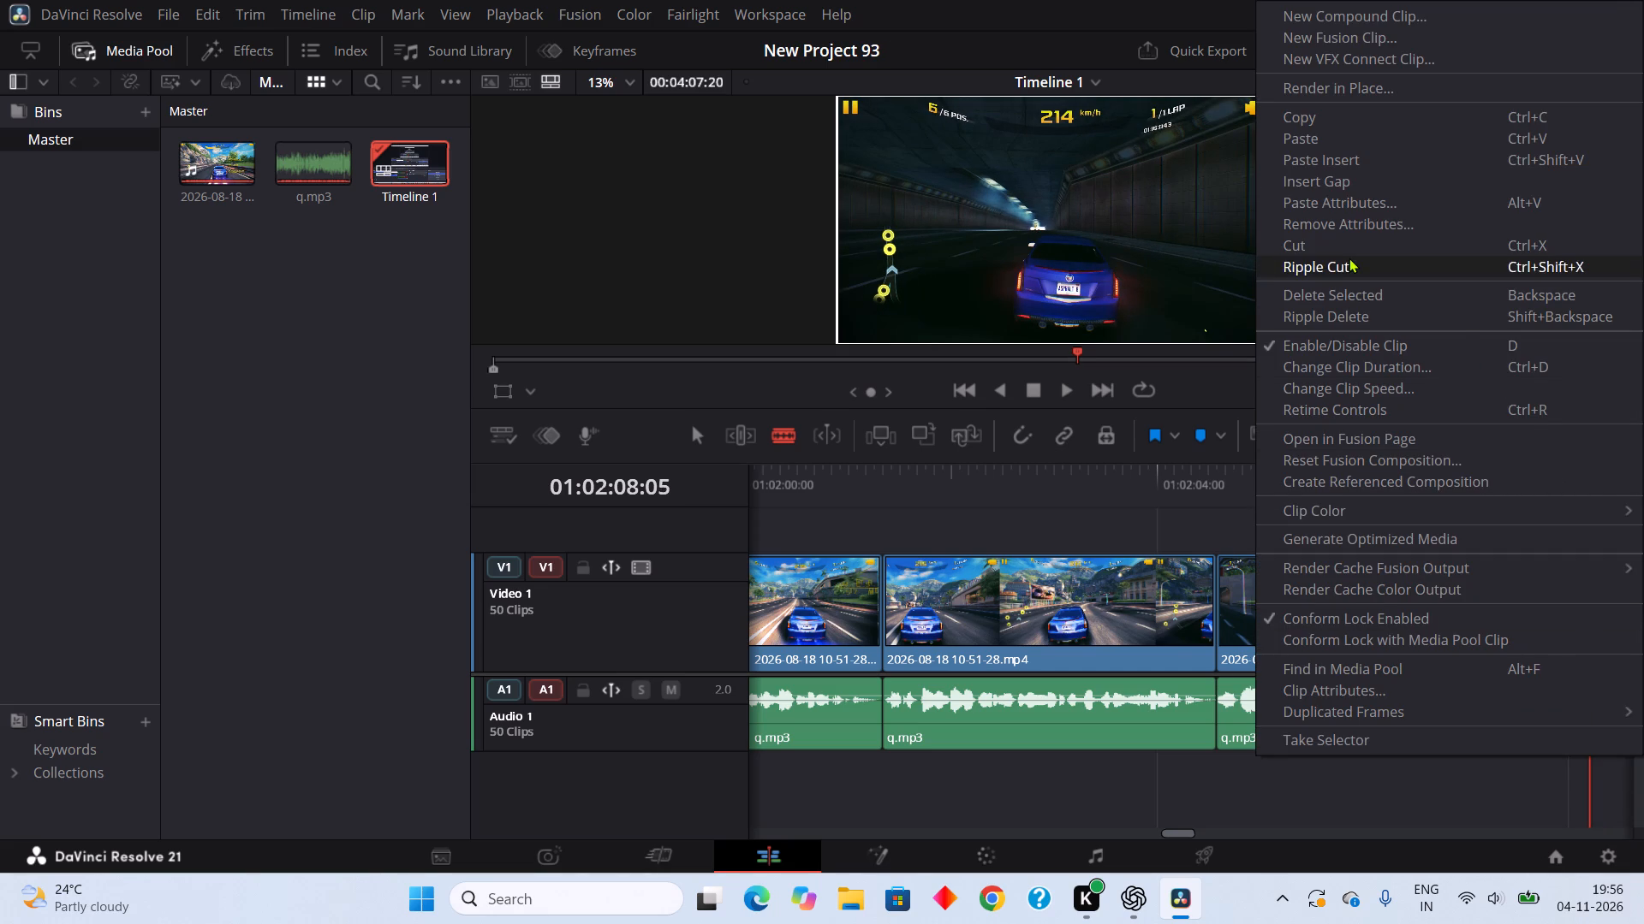
click(1337, 246)
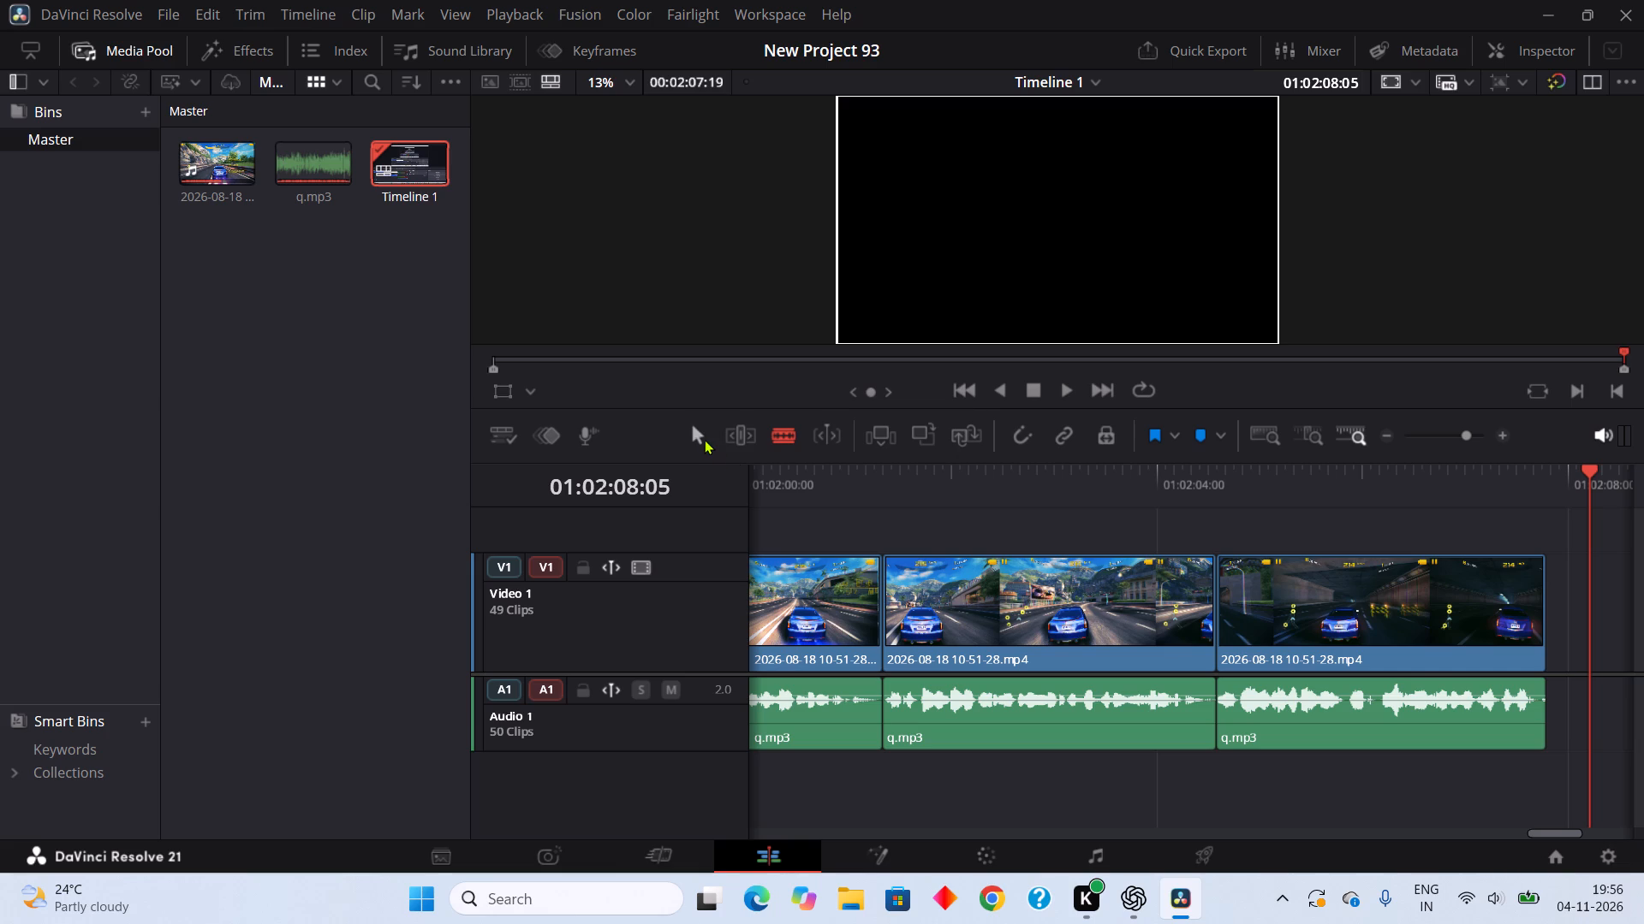
Extend the end of the last gameplay clip on Video 1 to the playhead at 01:02:08:05.
click(703, 438)
click(777, 434)
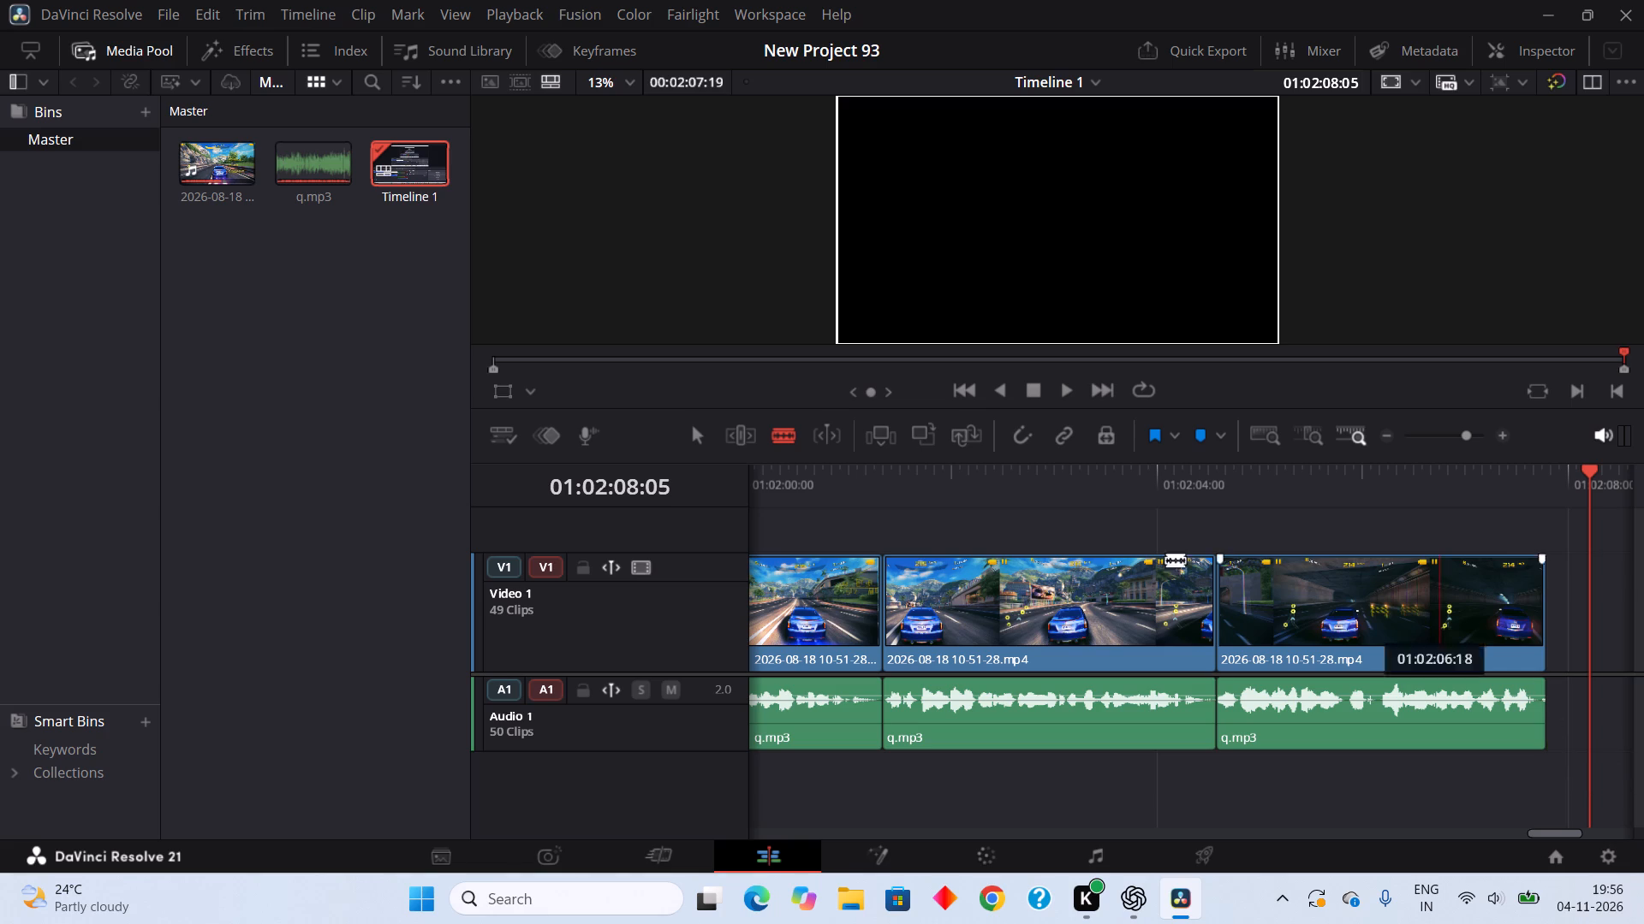
double_click(694, 429)
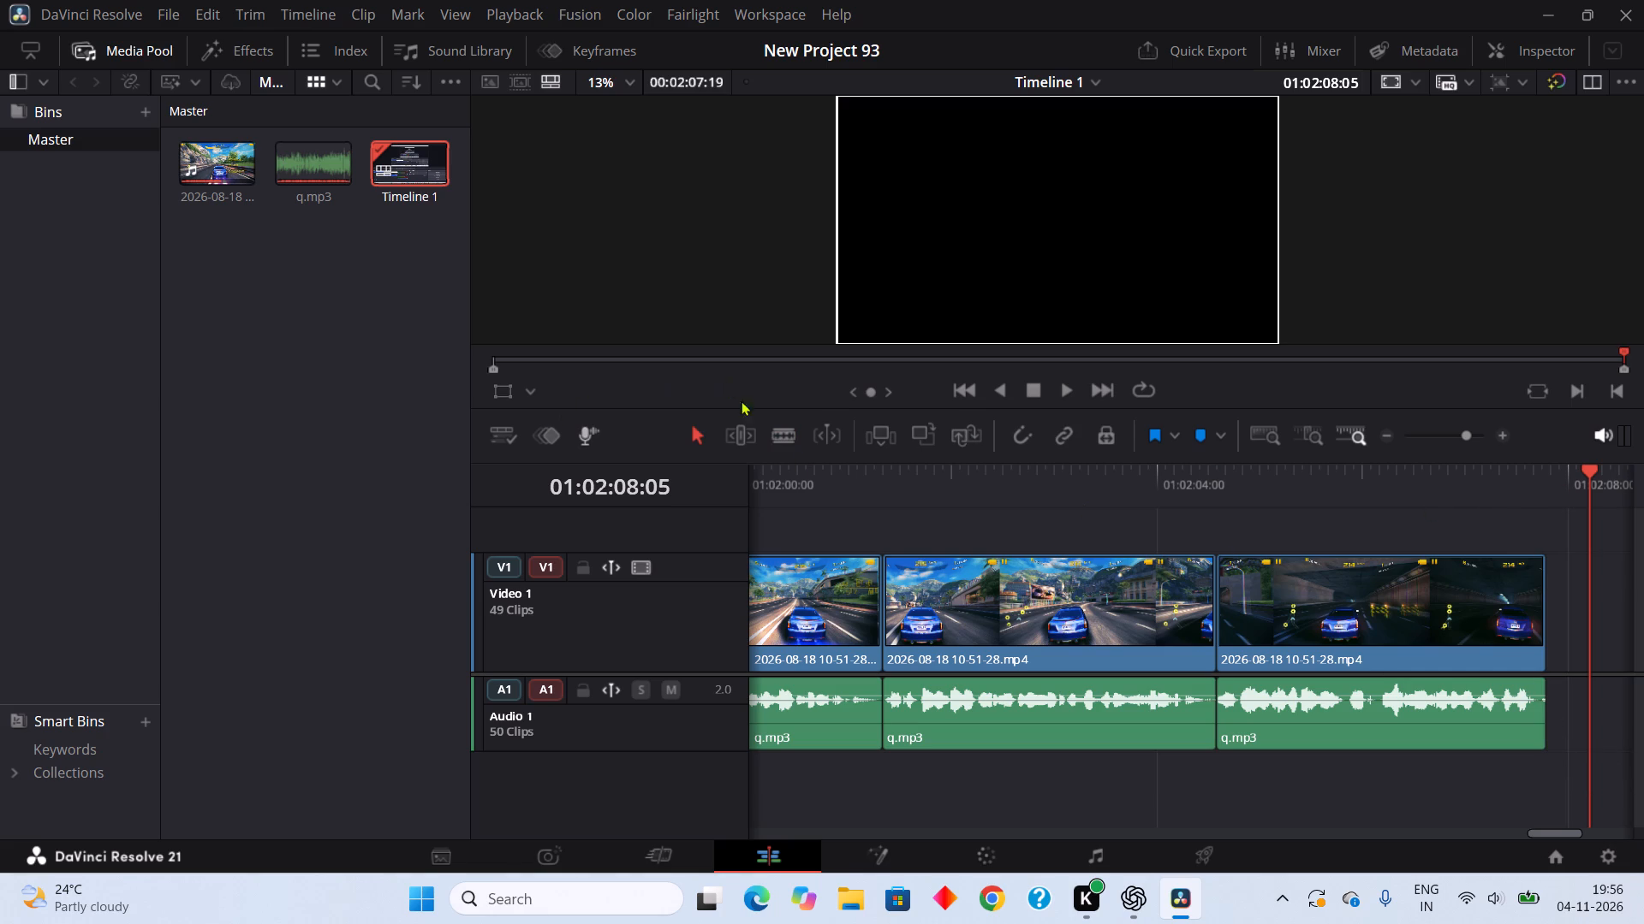
drag(1544, 620, 1572, 637)
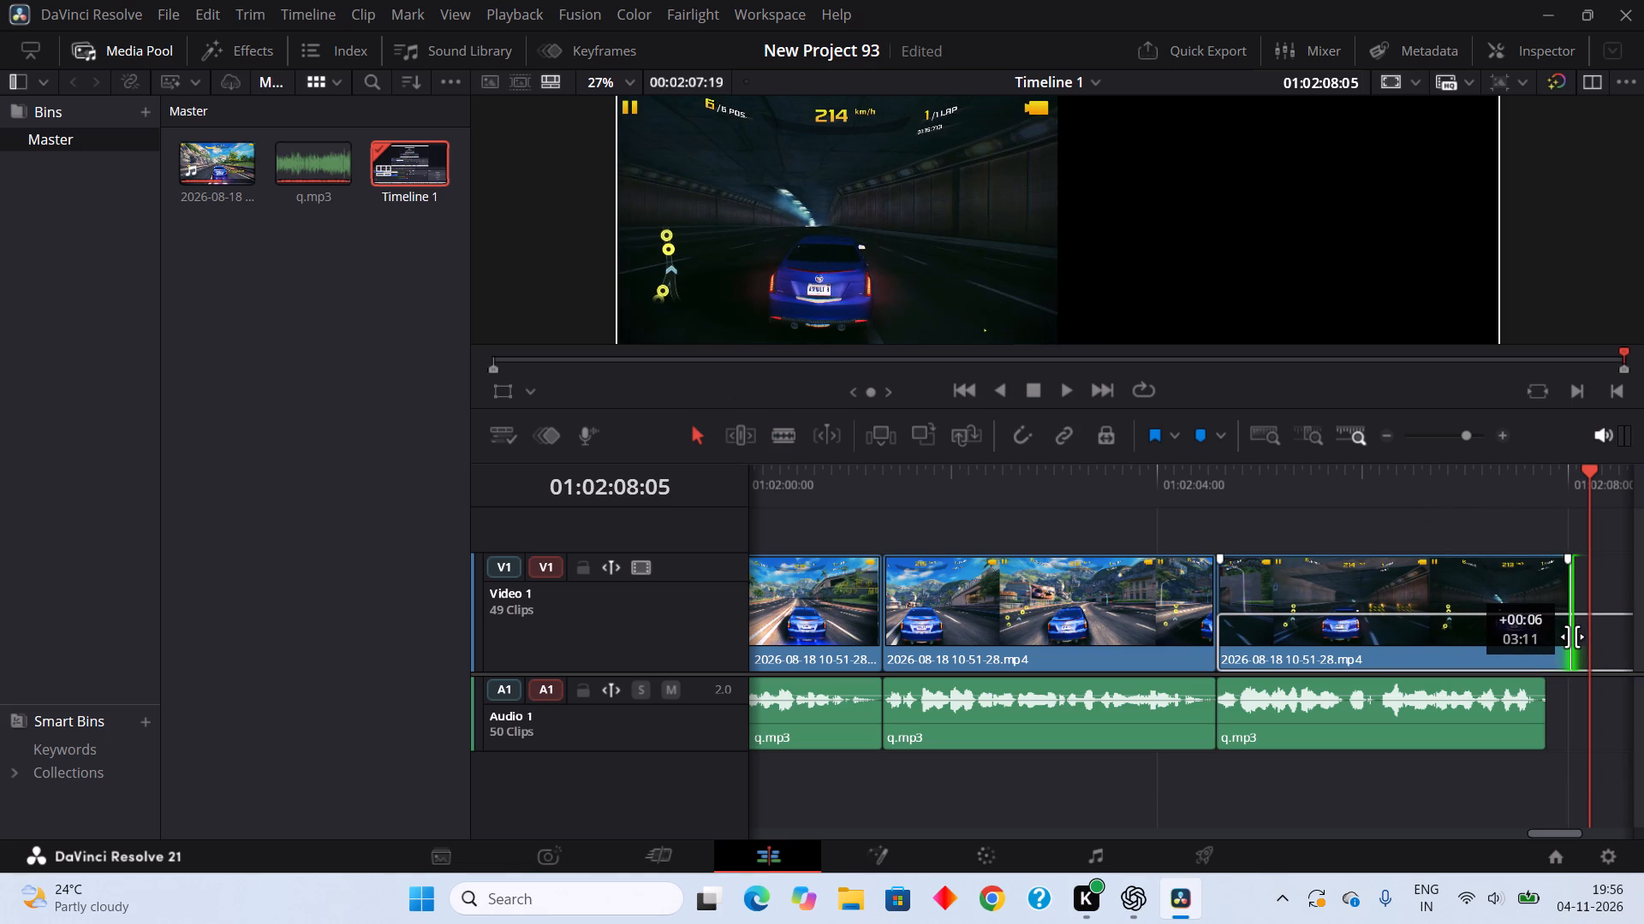
drag(1572, 637, 1587, 645)
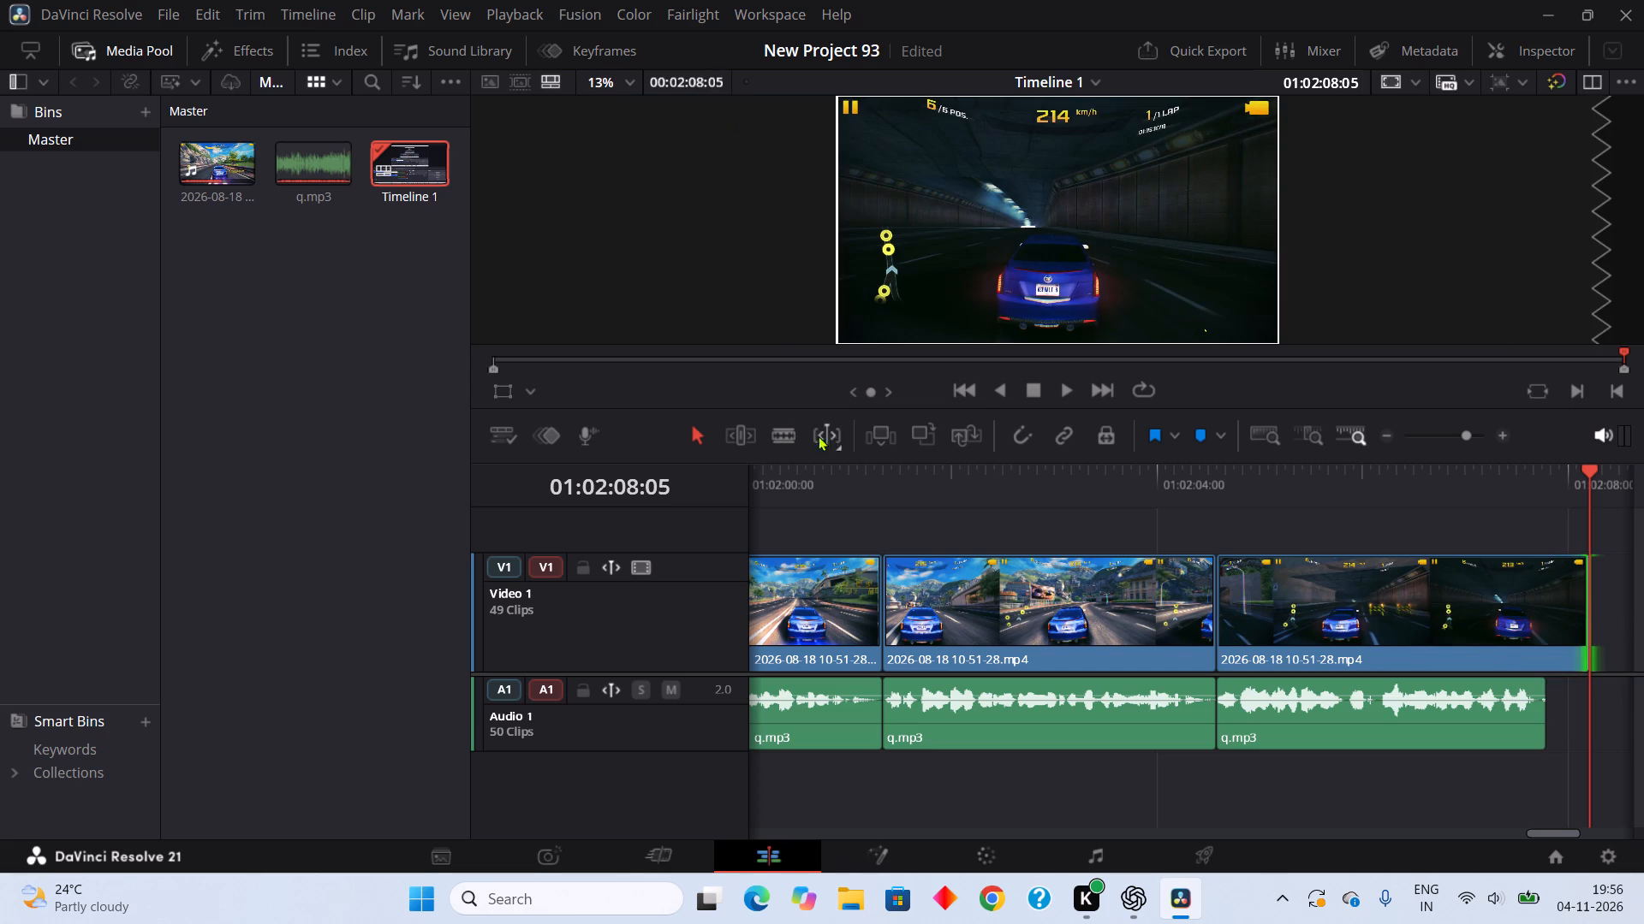
double_click(780, 429)
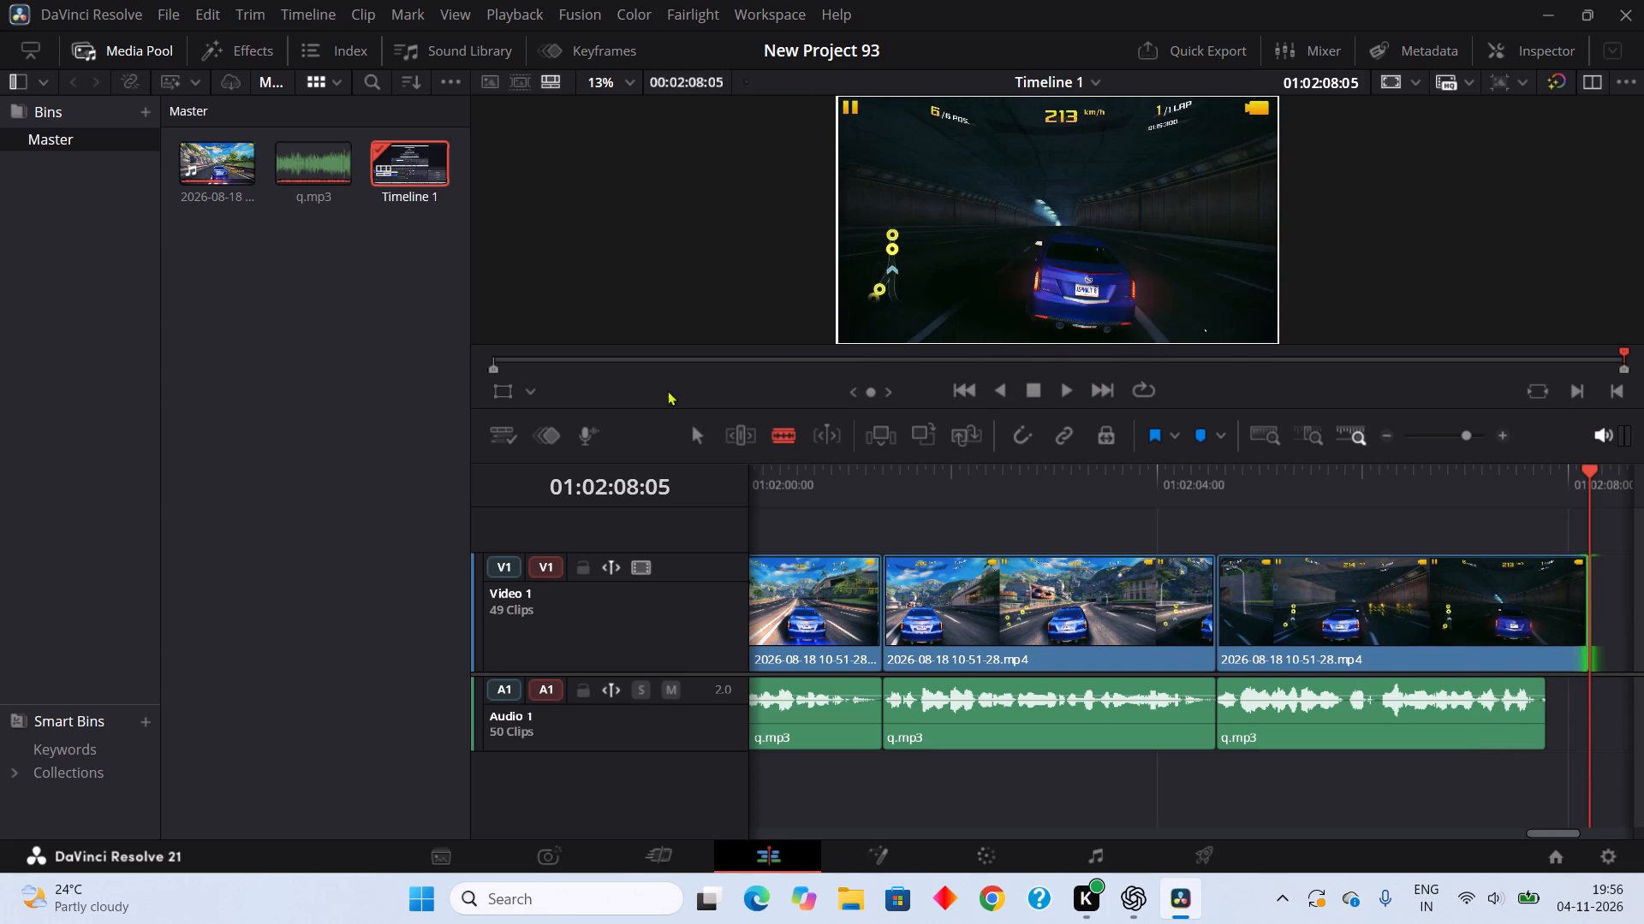
click(697, 429)
On the Deliver page, set the export's file name to "final 1" and its location to the E: drive.
click(1226, 854)
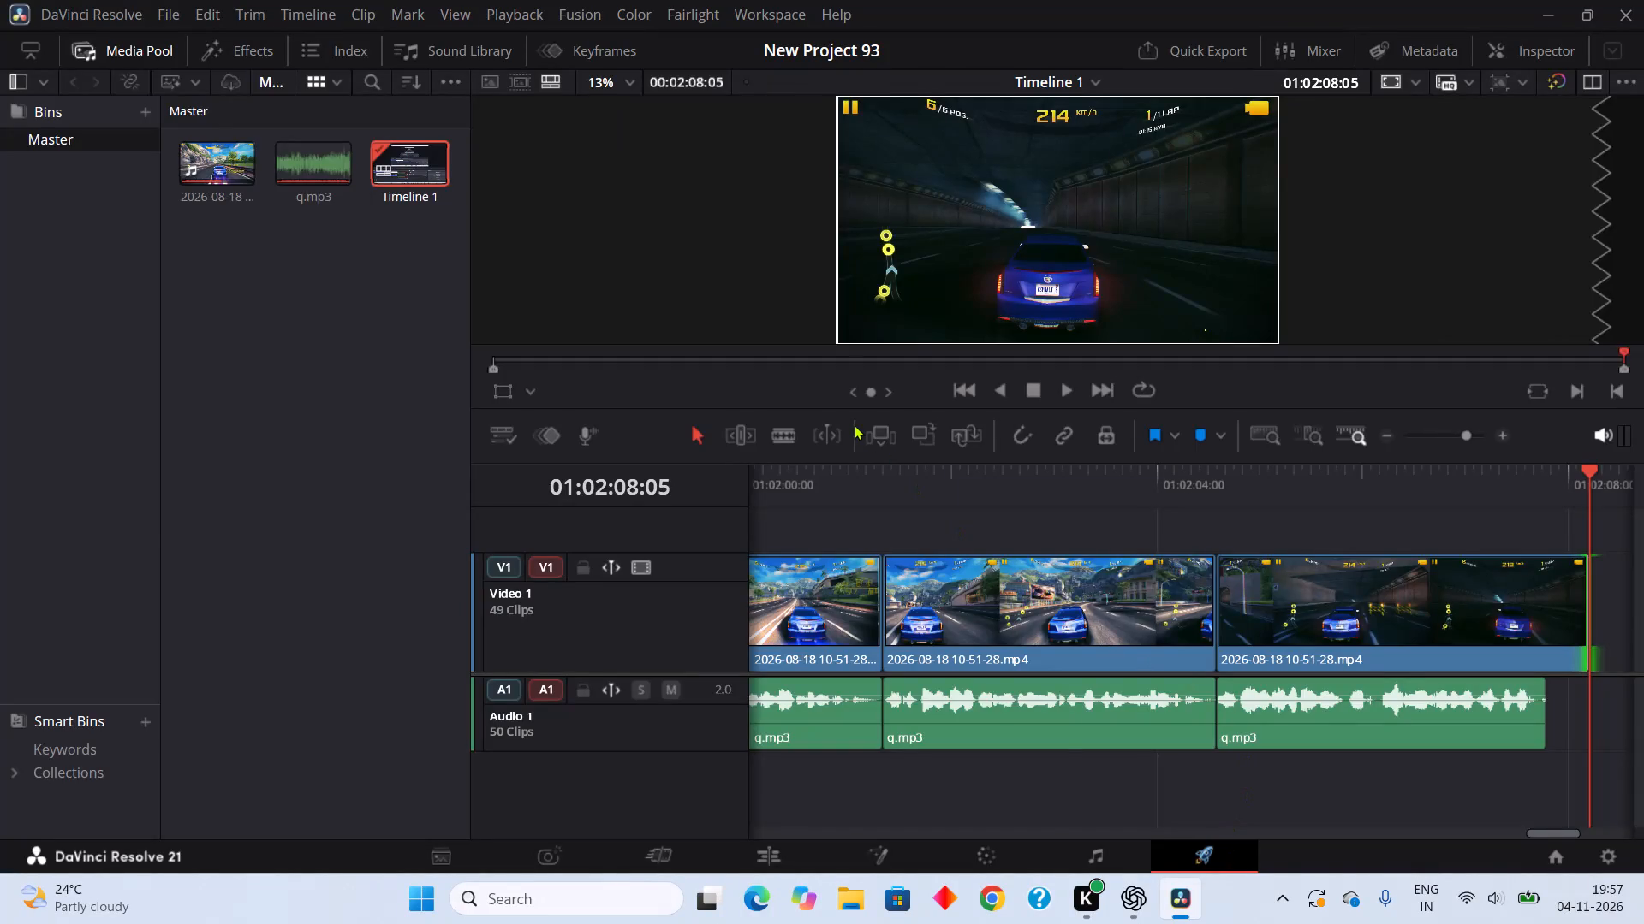
double_click(402, 209)
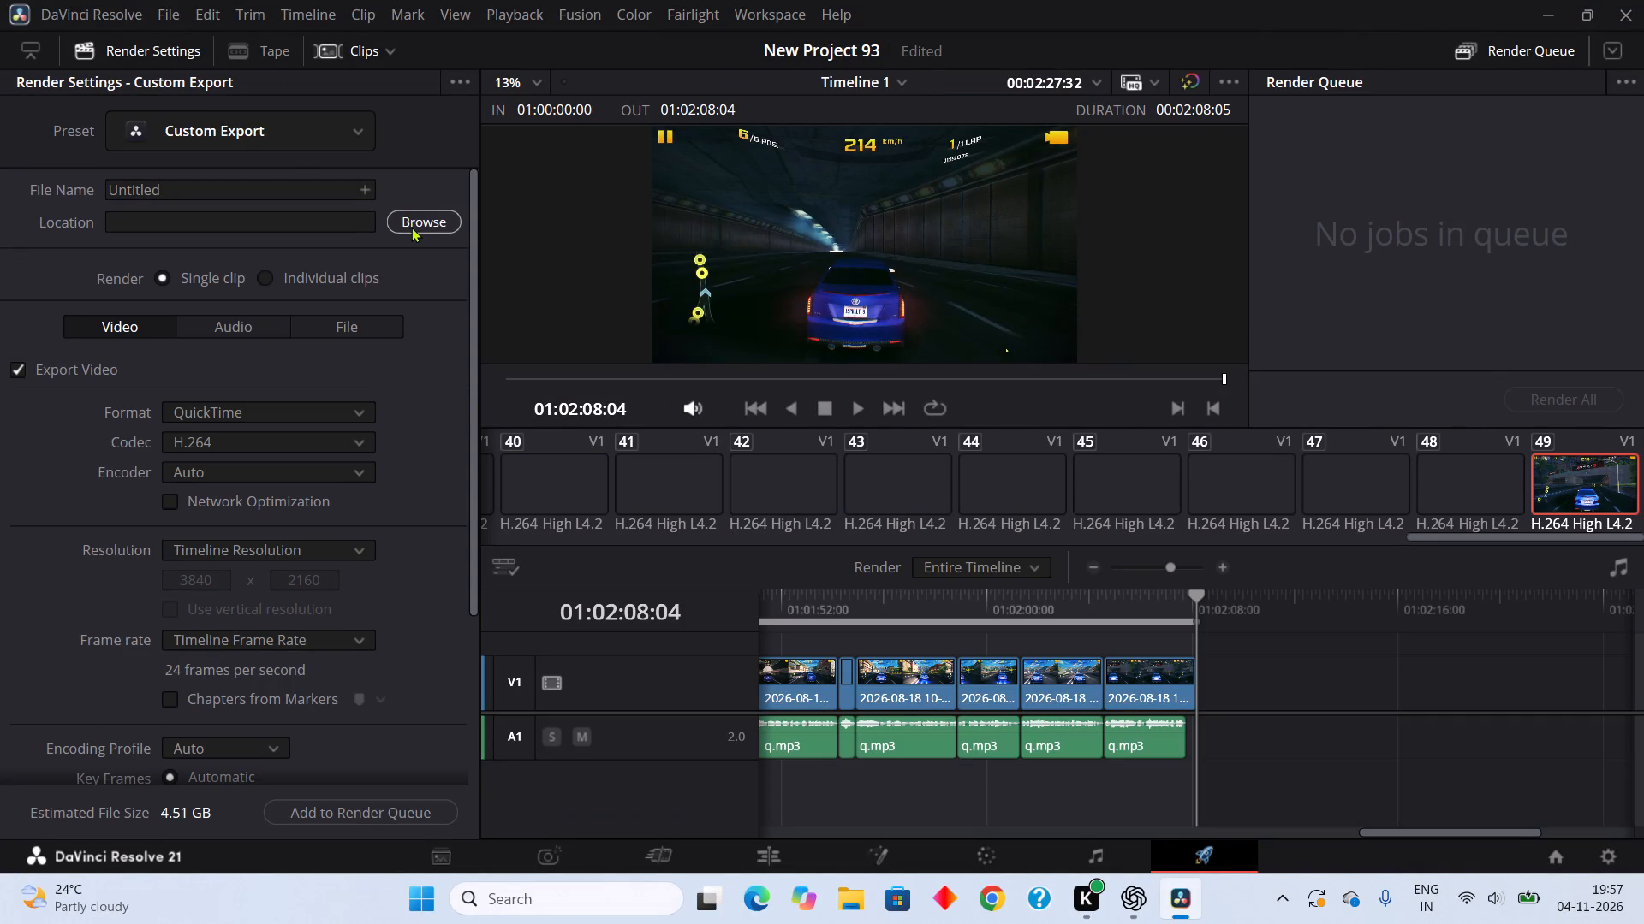
click(411, 227)
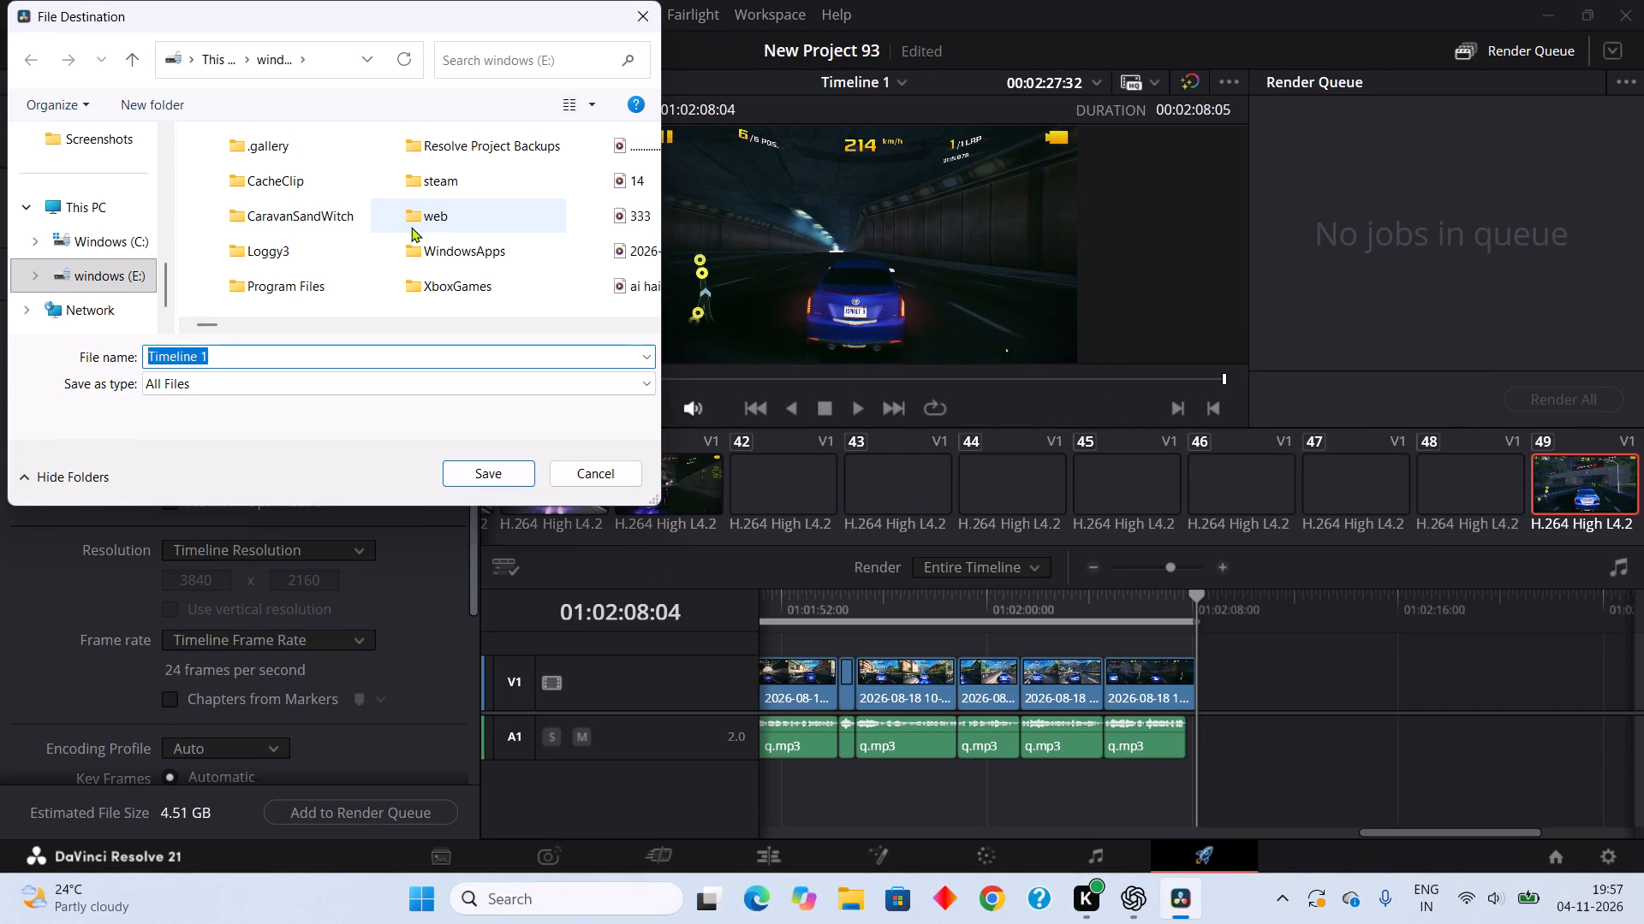
key(BackSpace)
text(fi)
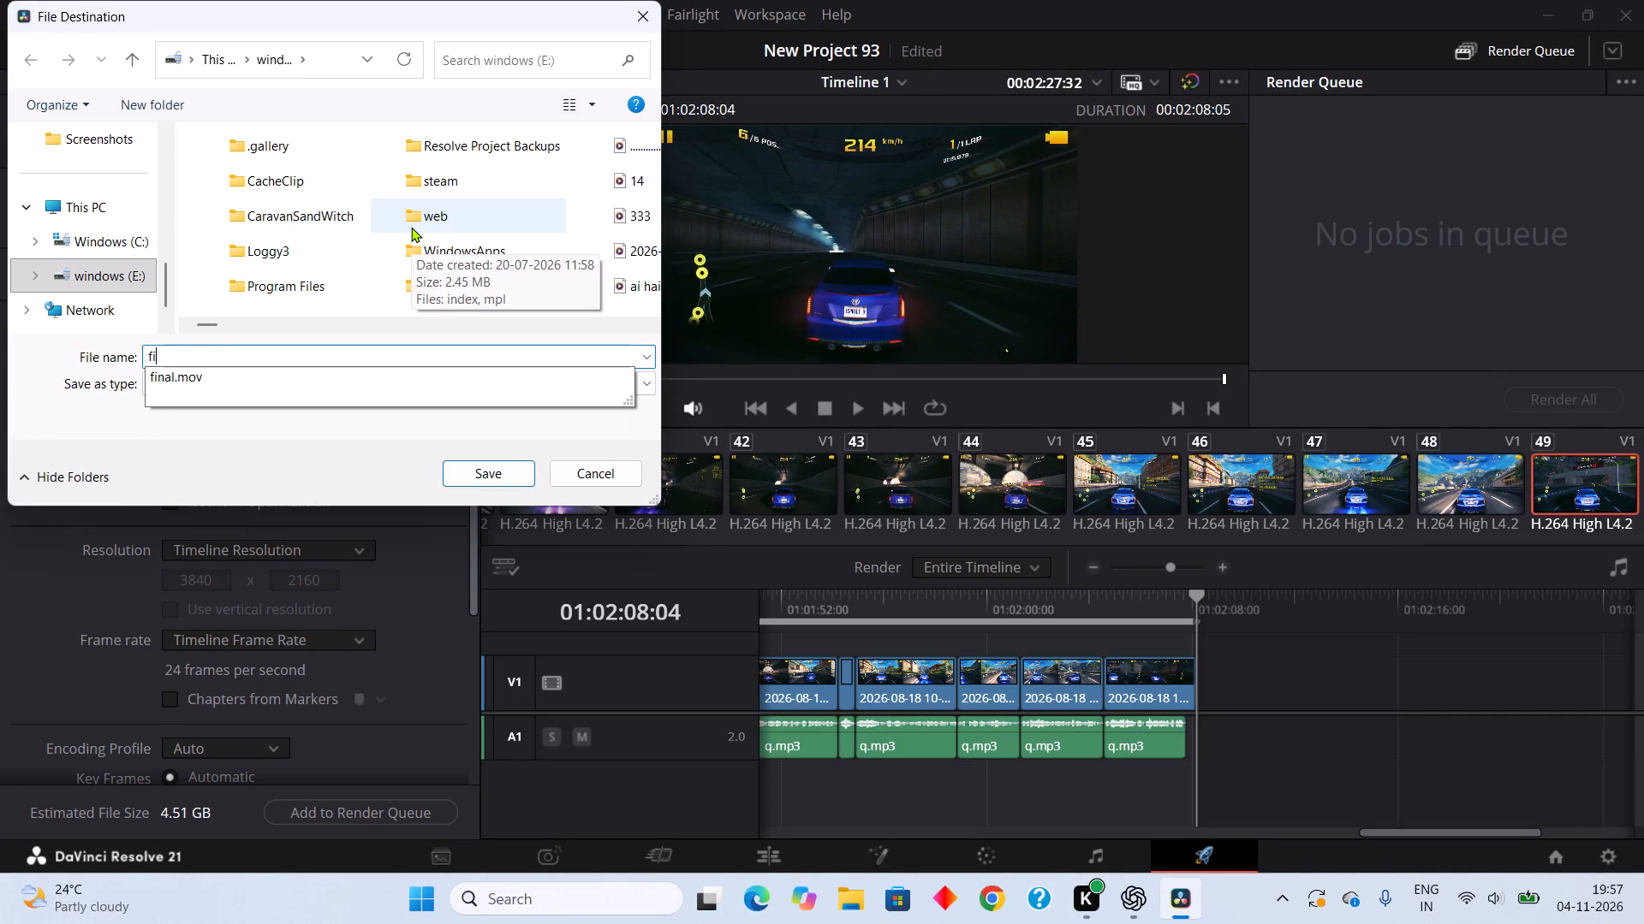
text(na)
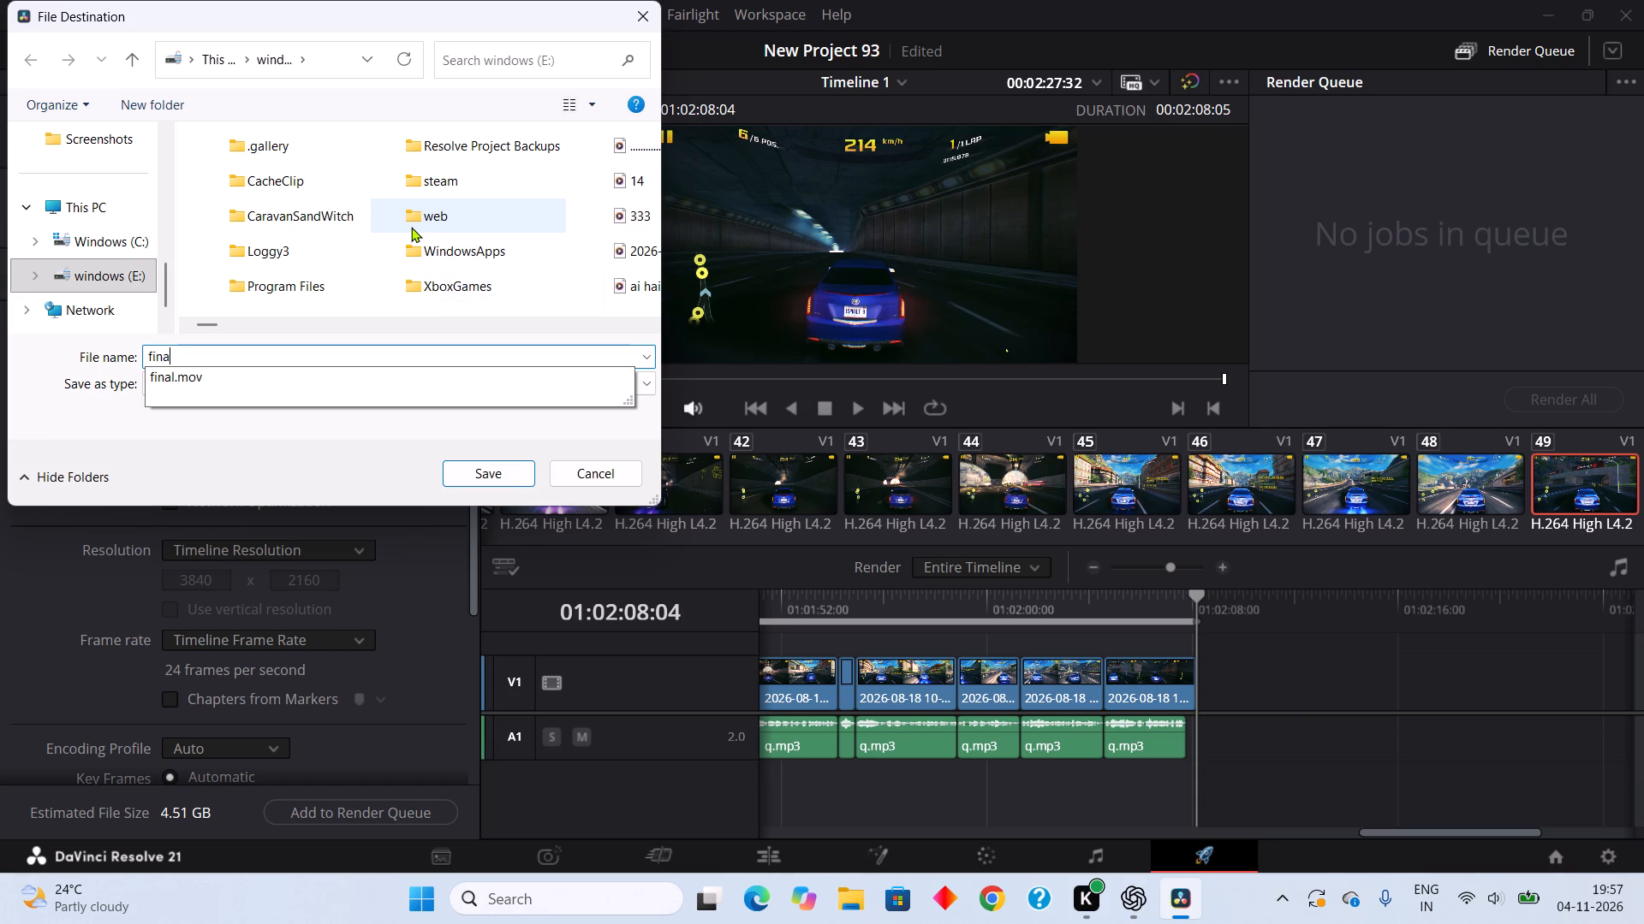
text(l 1)
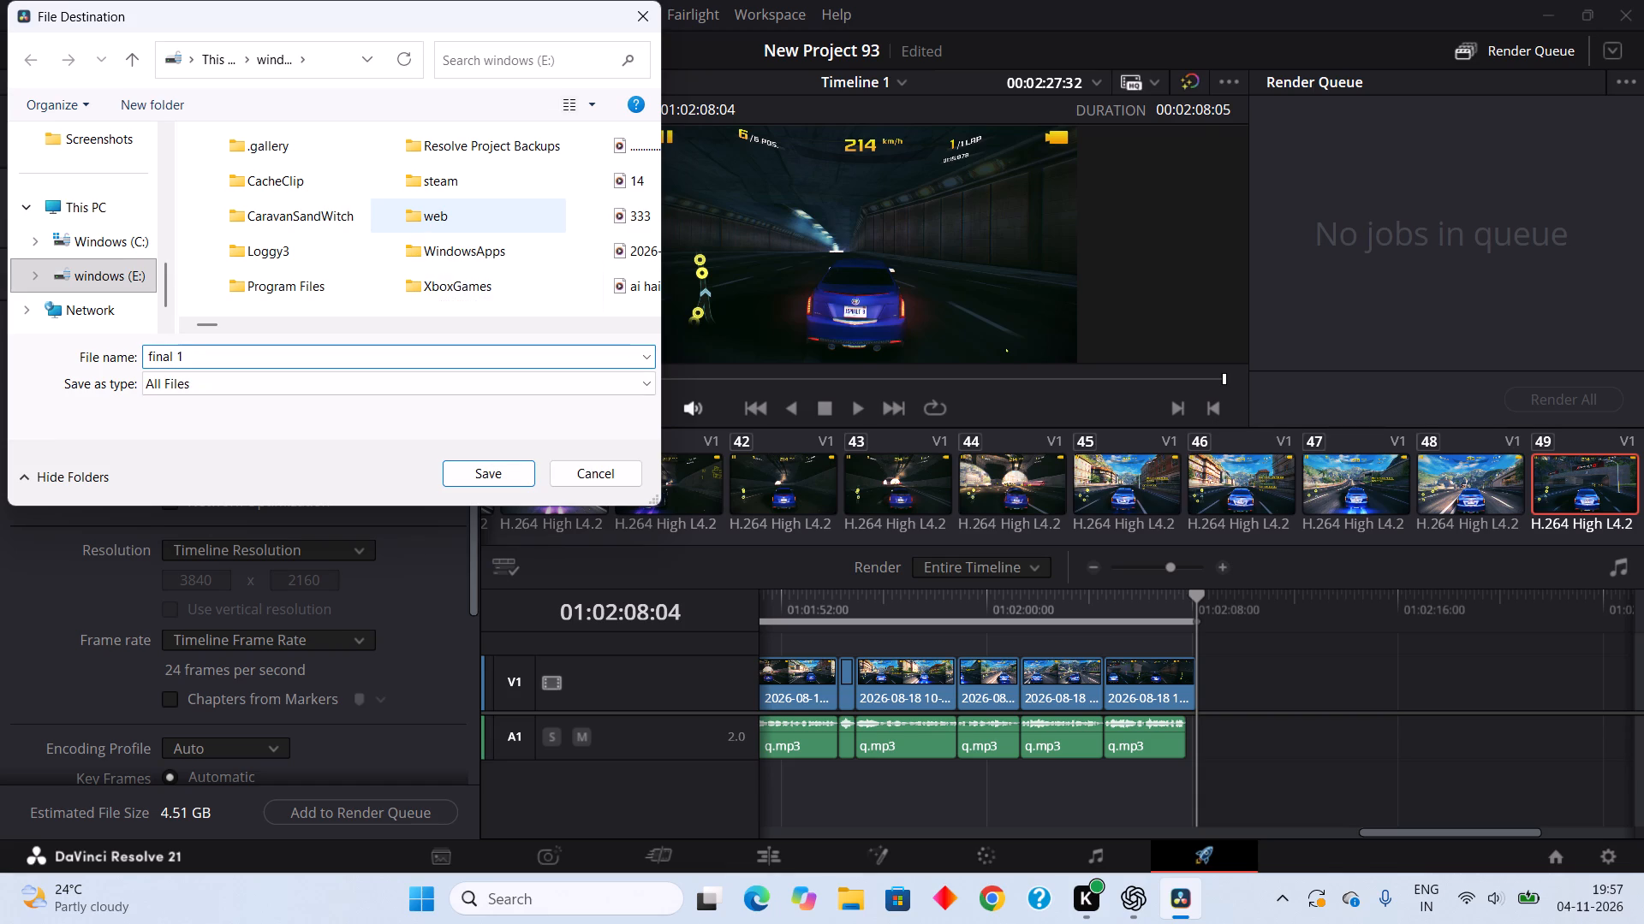
key(Return)
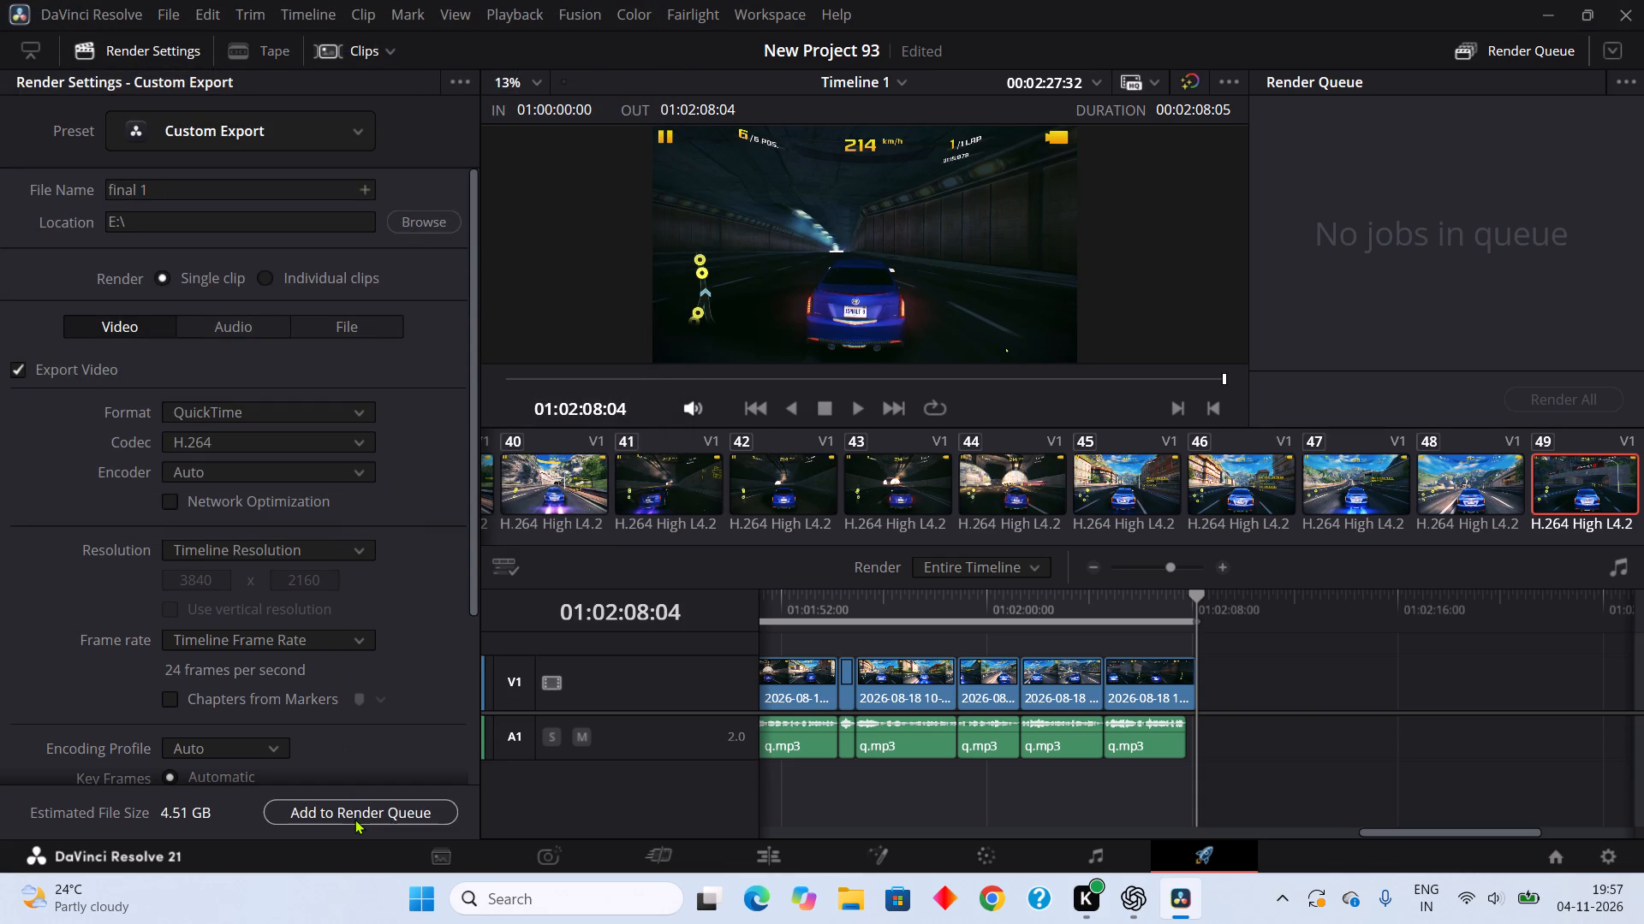
Add the Timeline 1 export to the render queue and start rendering all jobs.
click(354, 819)
click(1575, 397)
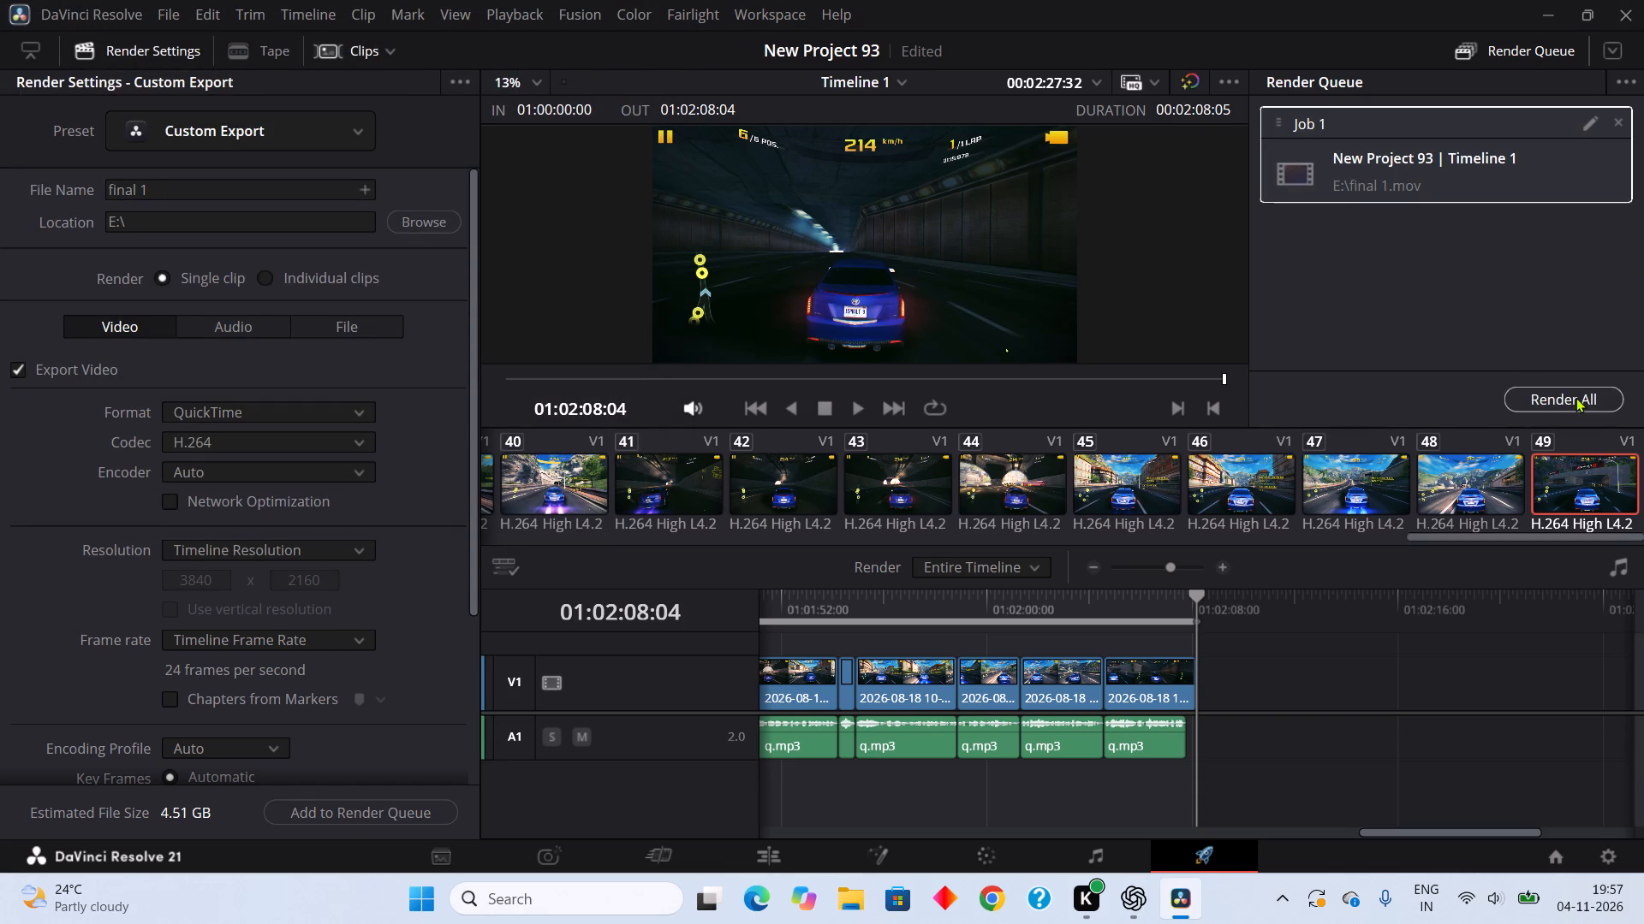